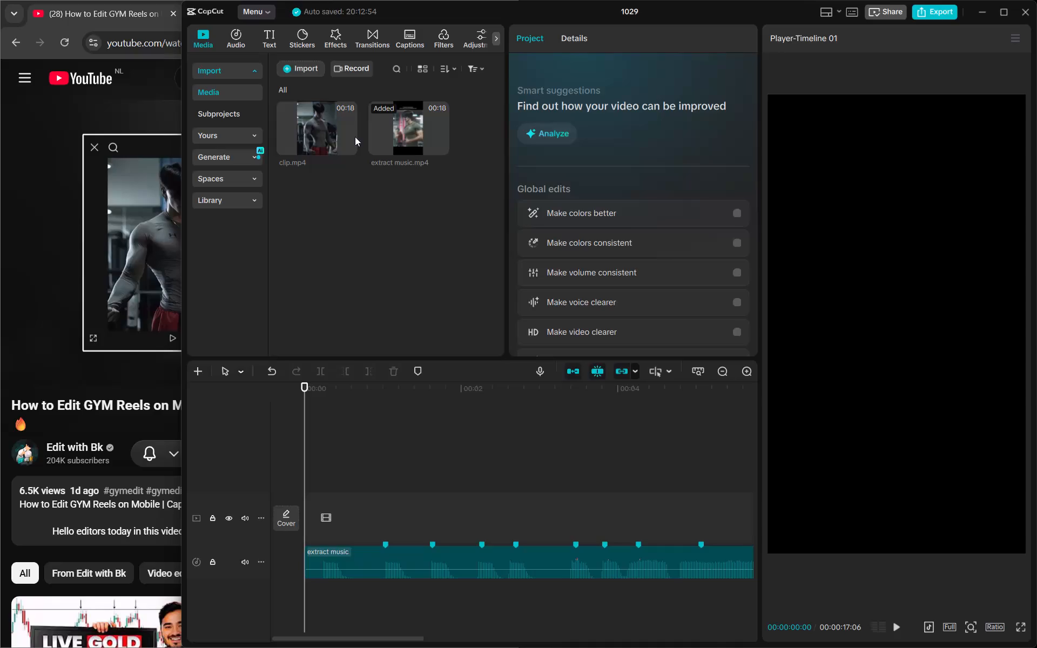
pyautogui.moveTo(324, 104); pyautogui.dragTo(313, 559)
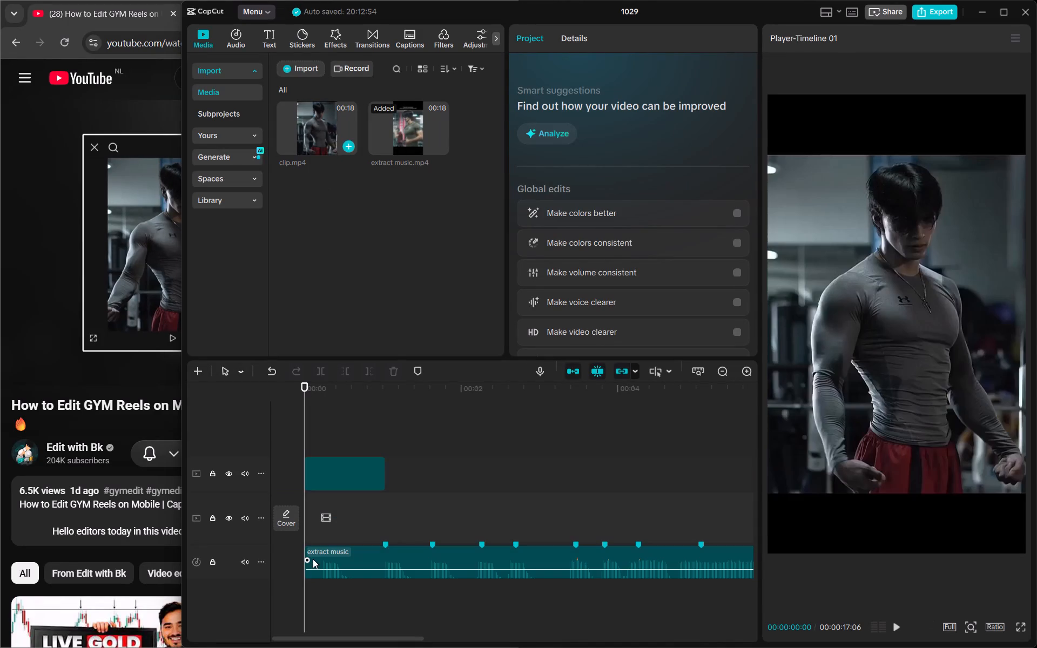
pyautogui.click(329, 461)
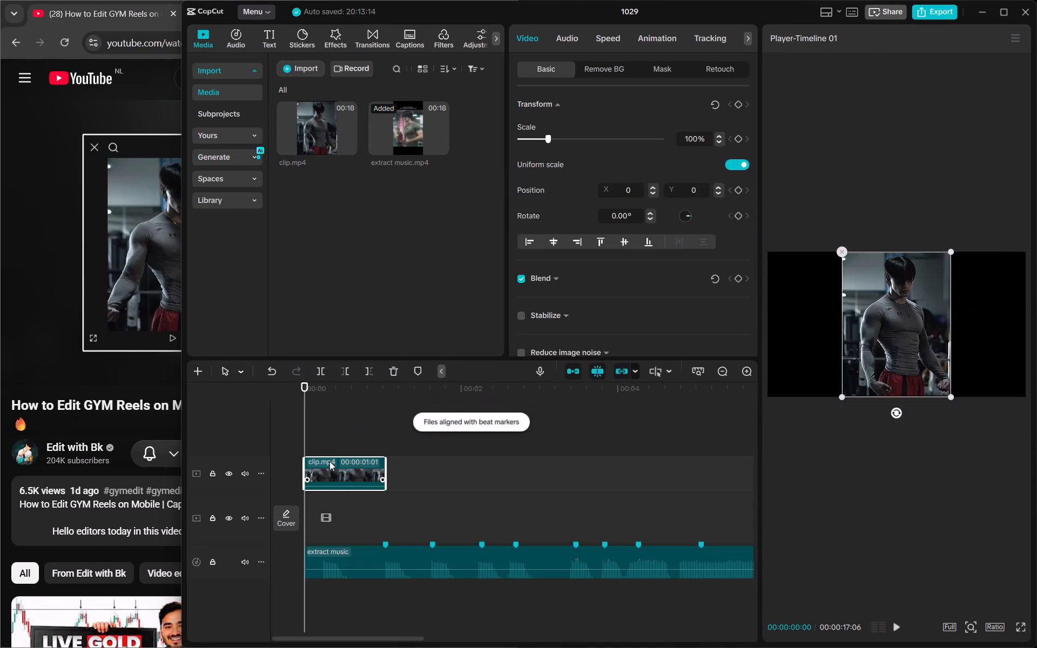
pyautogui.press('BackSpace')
# Place the full-length clip.mp4 on the main video track at the timeline's start, above the extracted music, and briefly preview it.
pyautogui.moveTo(304, 122); pyautogui.dragTo(313, 492)
pyautogui.moveTo(345, 480); pyautogui.dragTo(338, 522)
pyautogui.press('space')
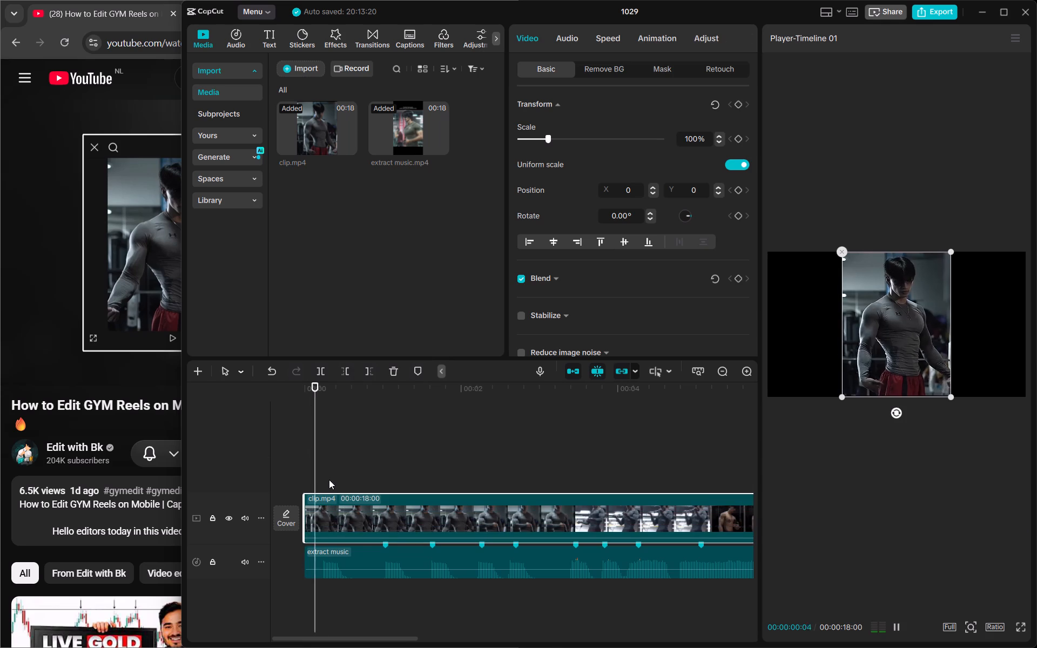
pyautogui.press('space')
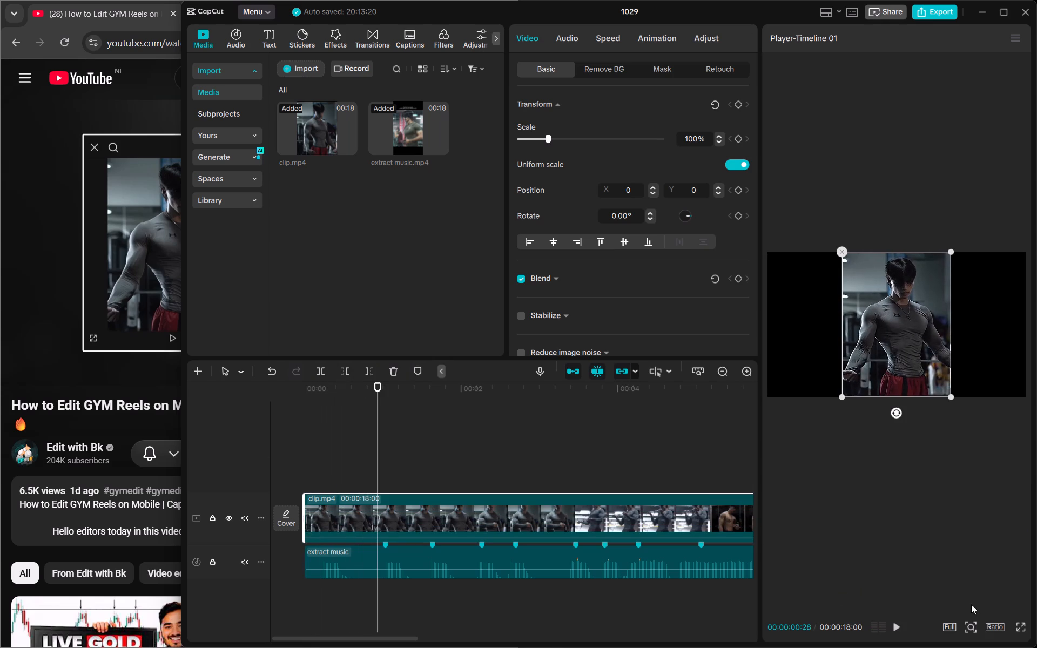
# Set the project's aspect ratio to 3:4.
pyautogui.click(993, 620)
pyautogui.click(993, 622)
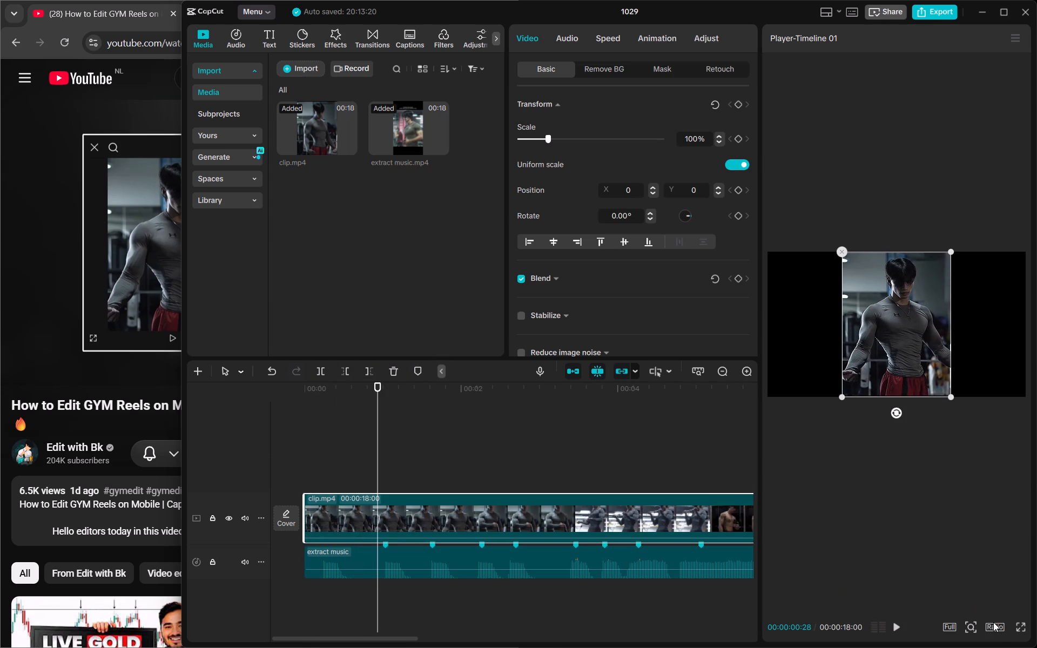
pyautogui.click(997, 631)
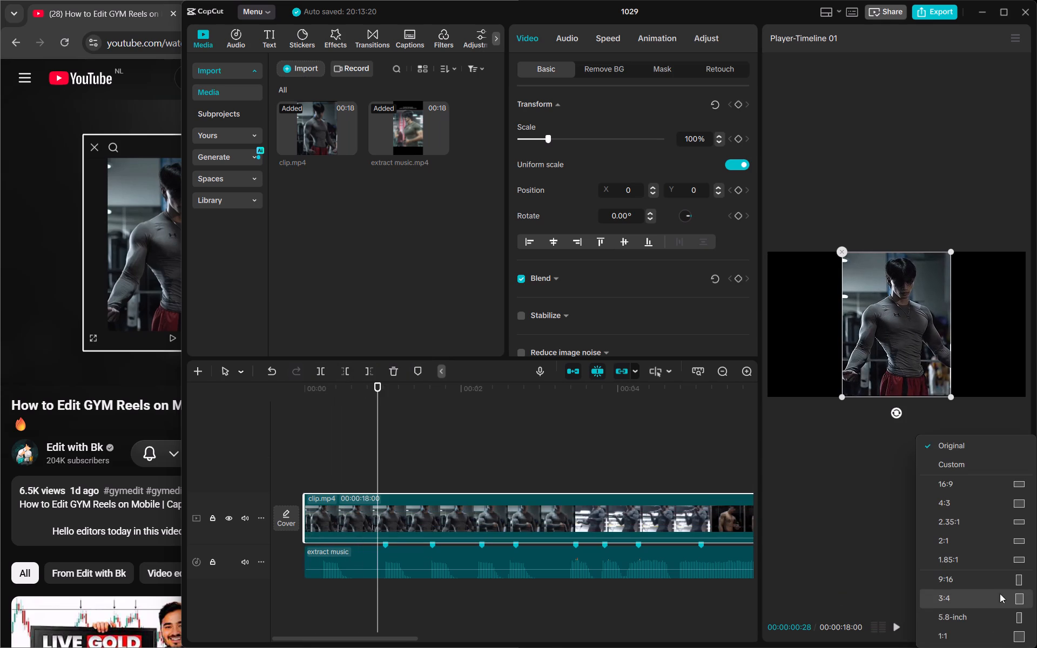
pyautogui.click(994, 587)
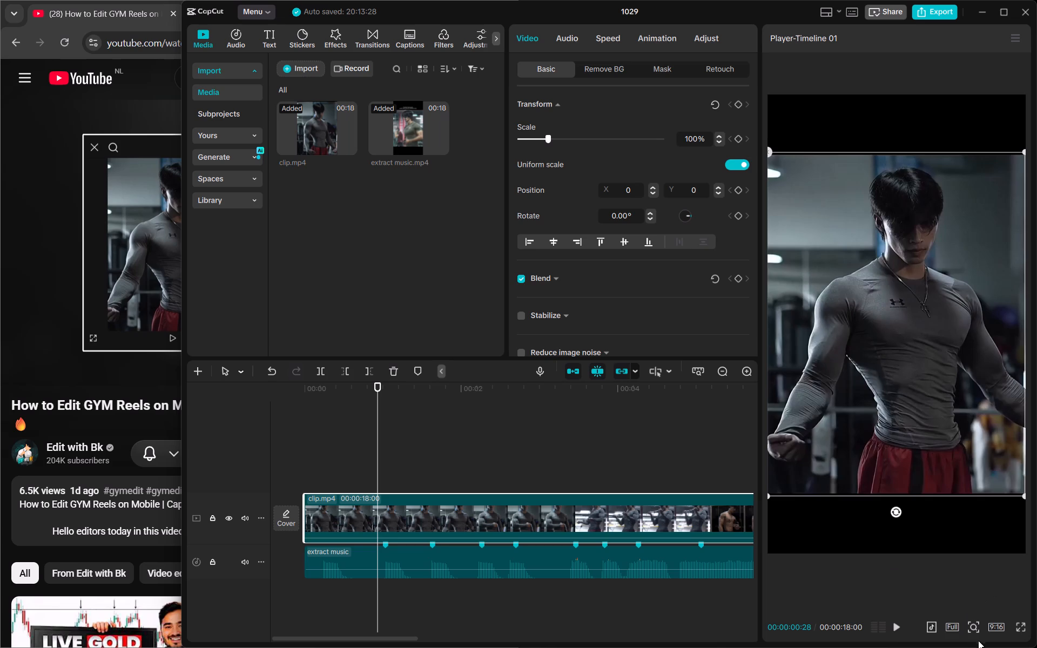
pyautogui.click(994, 632)
pyautogui.click(992, 627)
pyautogui.click(994, 604)
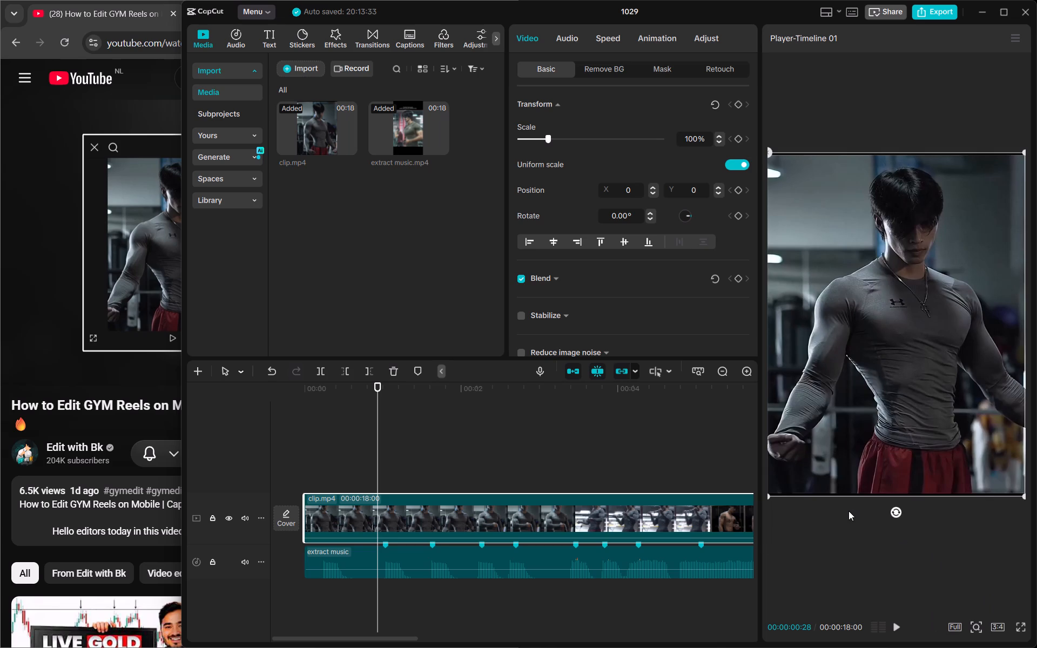
# Scale clip.mp4 up to 102% so that it fully covers the 3:4 frame.
pyautogui.keyDown('ctrl'); pyautogui.scroll(-2, 832, 409); pyautogui.keyUp('ctrl')
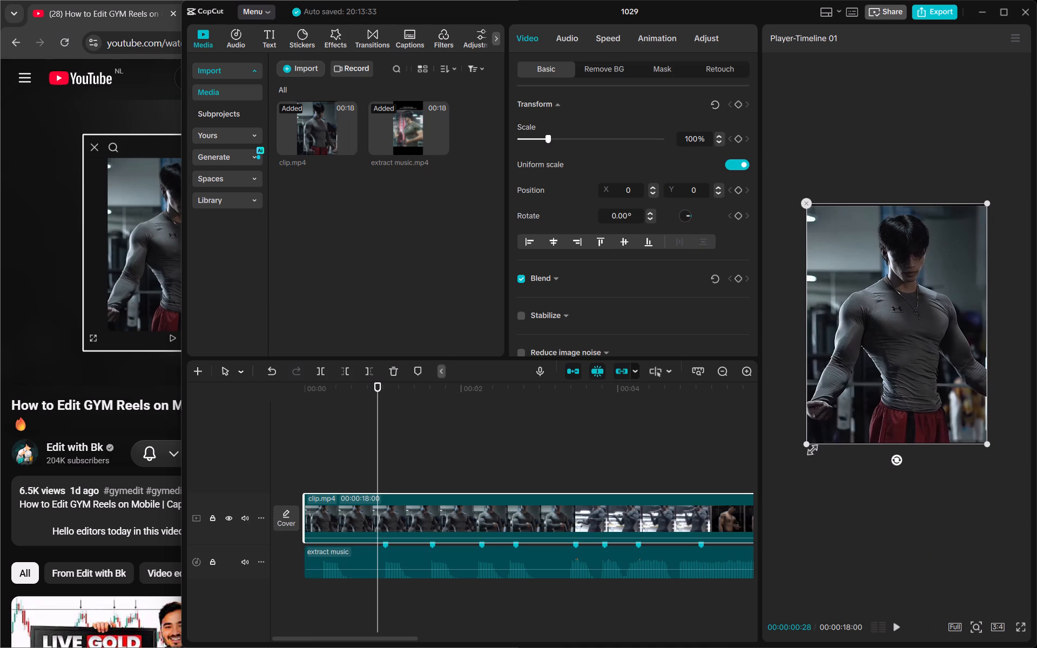
pyautogui.moveTo(804, 444); pyautogui.dragTo(809, 436)
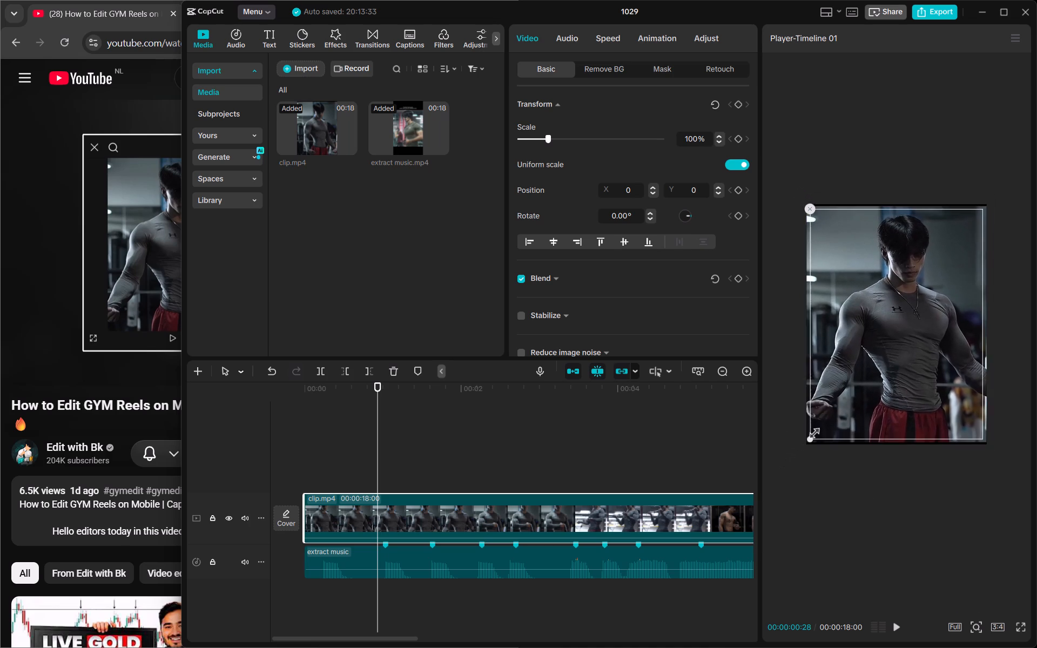
pyautogui.moveTo(809, 436); pyautogui.dragTo(790, 454)
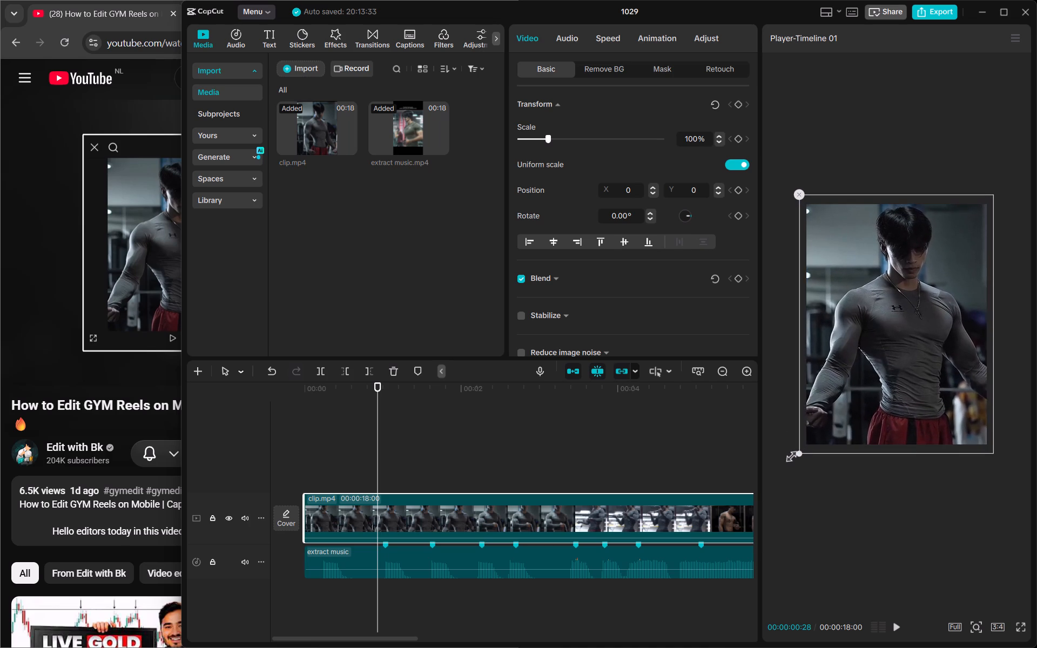
pyautogui.moveTo(790, 454); pyautogui.dragTo(793, 447)
pyautogui.moveTo(793, 447); pyautogui.dragTo(802, 446)
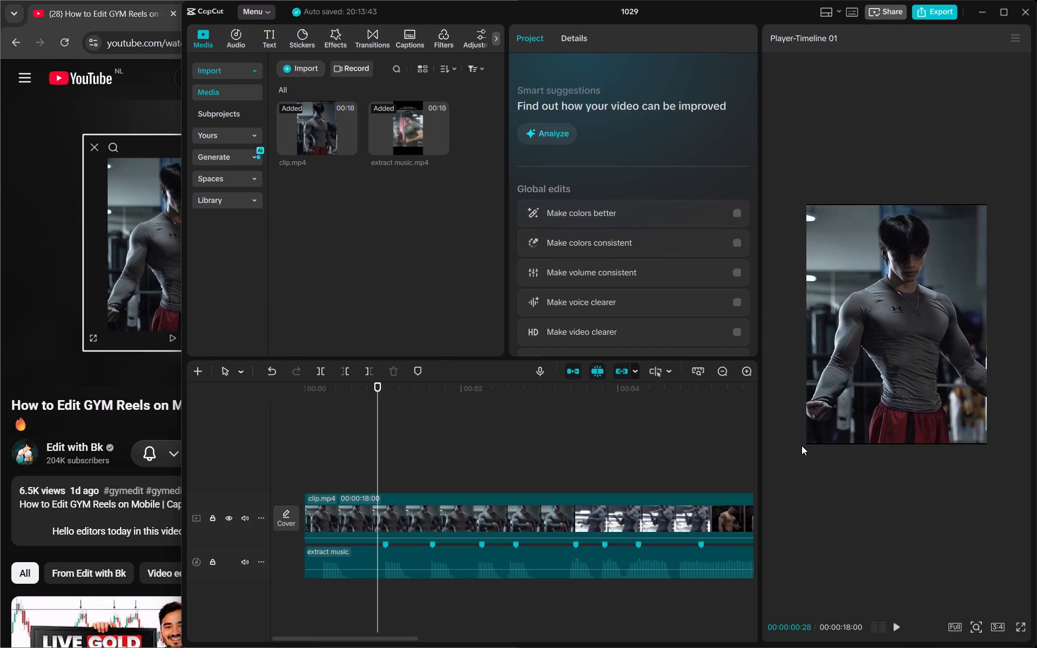
pyautogui.moveTo(802, 446); pyautogui.dragTo(807, 442)
pyautogui.click(827, 427)
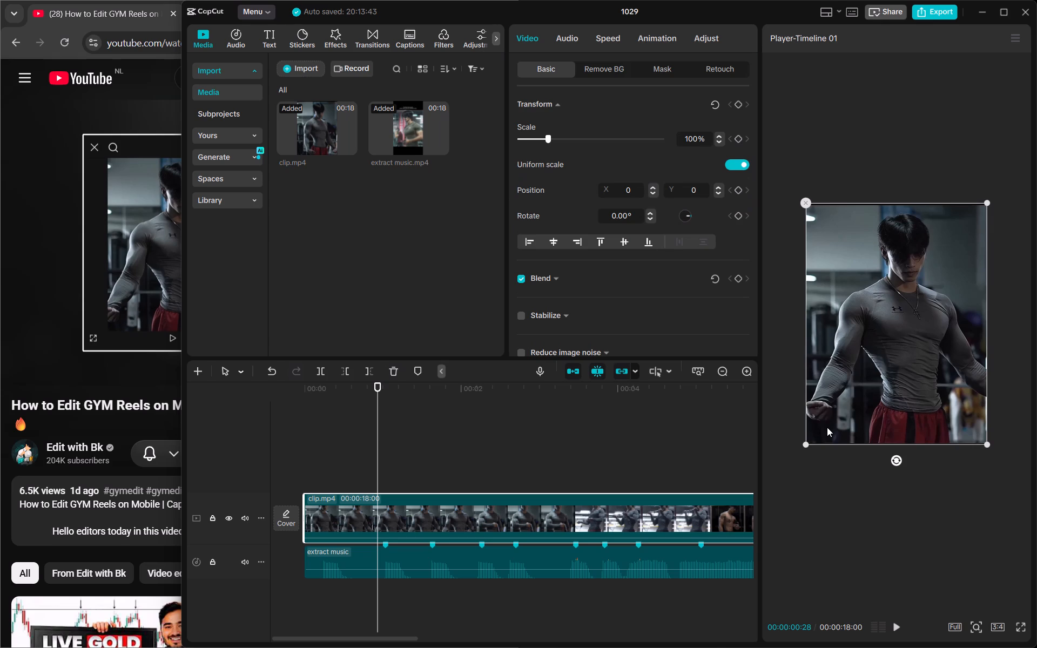
pyautogui.doubleClick(718, 136)
pyautogui.click(860, 104)
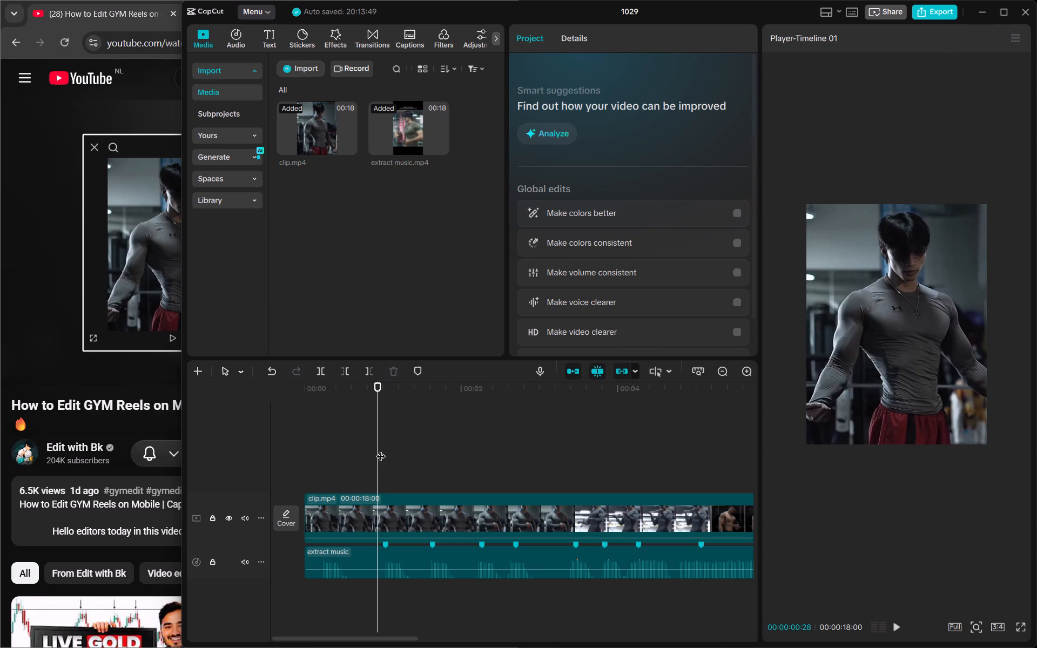
# Play the timeline from its start to check the first seconds of the clip against the music.
pyautogui.moveTo(381, 449); pyautogui.dragTo(299, 451)
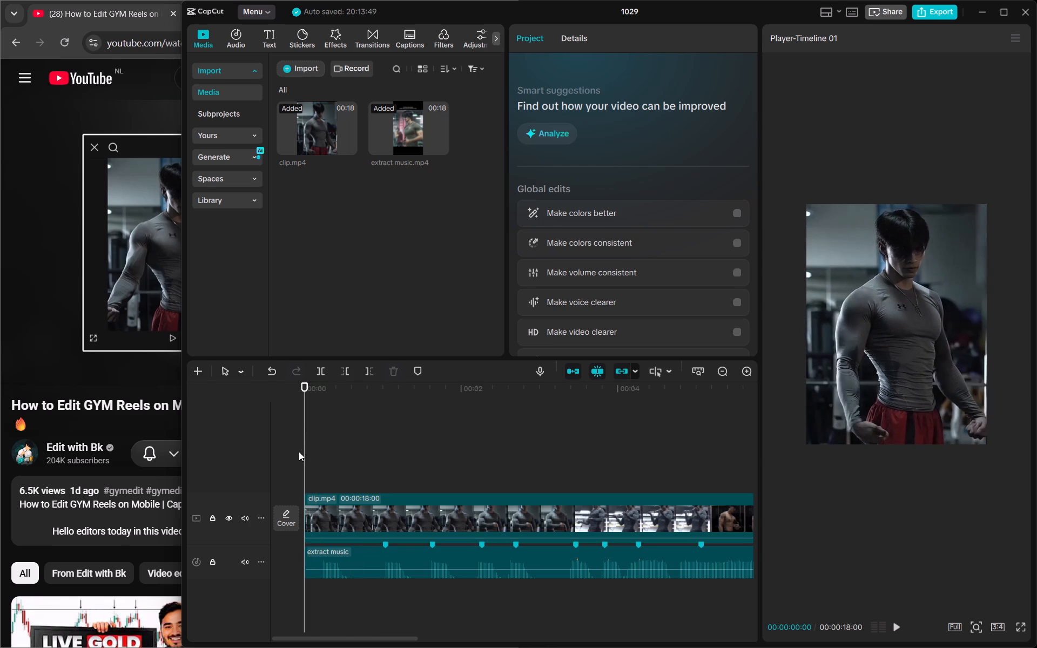
pyautogui.press('space')
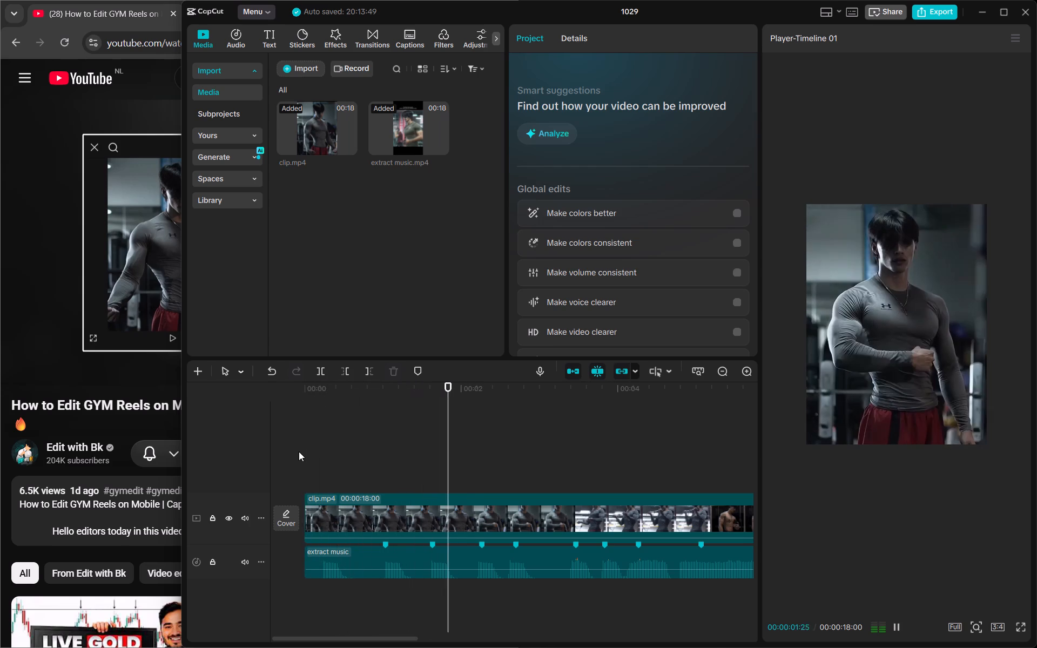
pyautogui.press('space')
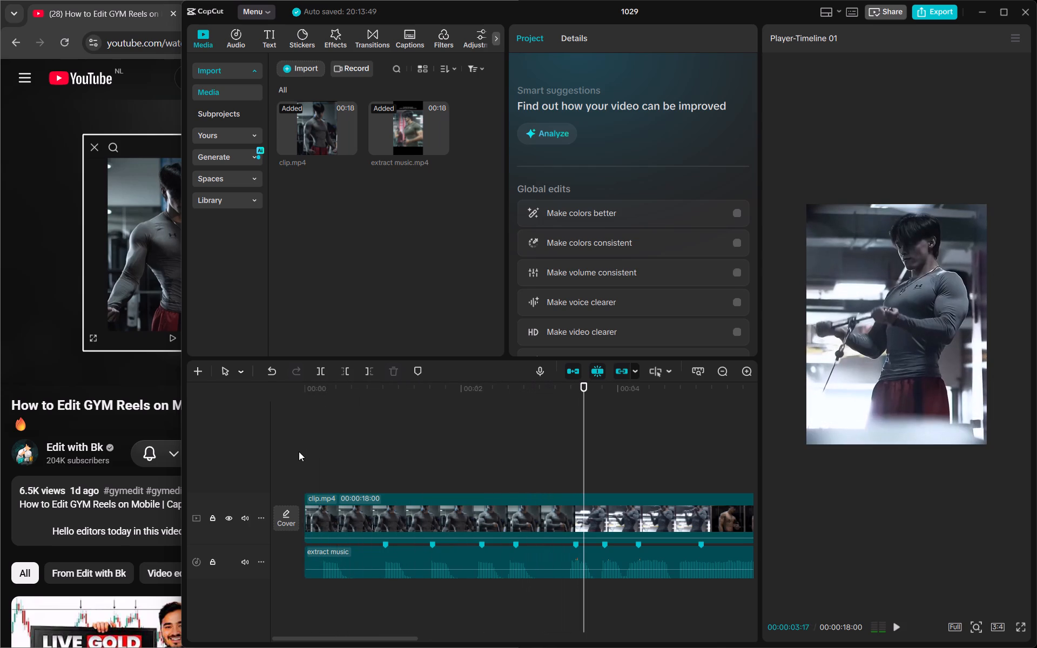
# Switch to the YouTube tutorial in Chrome and watch its next section on fitting the clips to the beats.
pyautogui.click(95, 416)
pyautogui.click(200, 260)
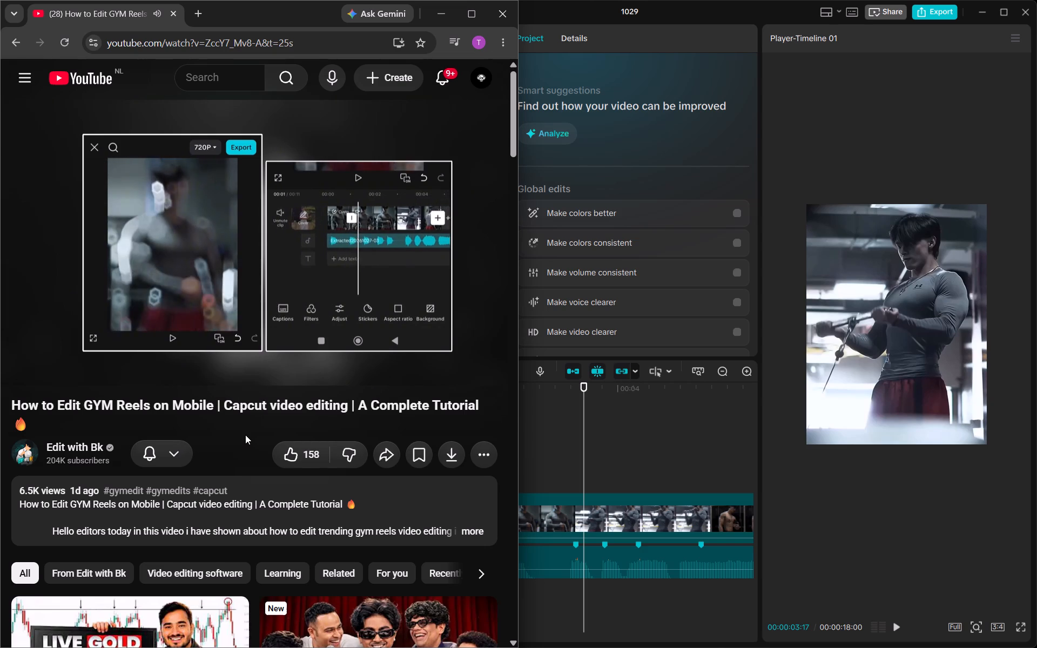
pyautogui.click(297, 278)
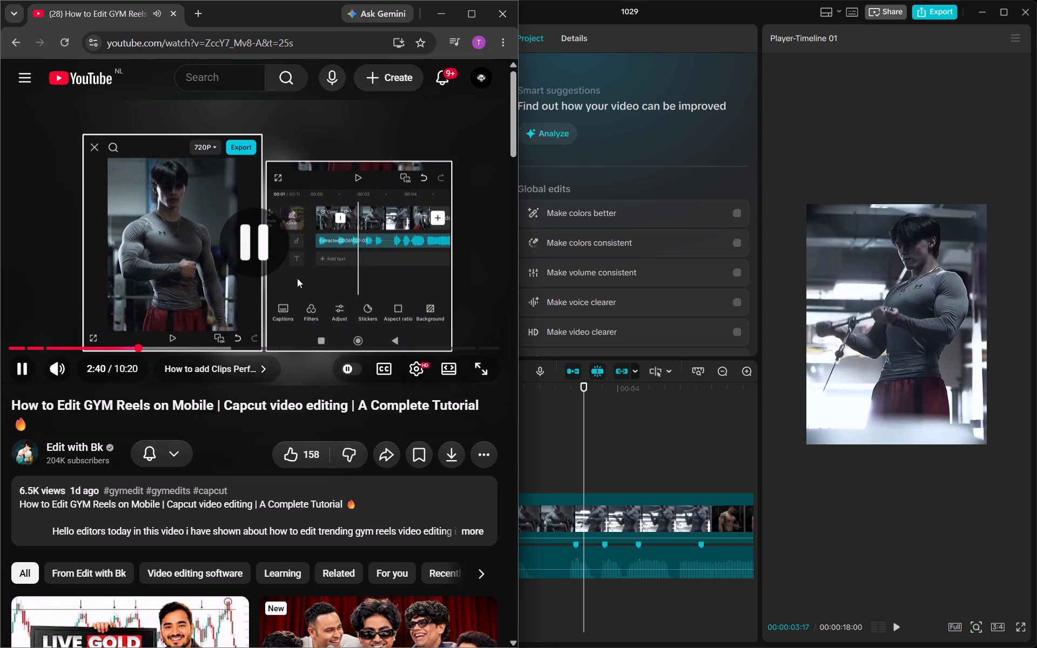
# Return to CapCut and move the first beat marker on the extracted music to 00:00:01:03.
pyautogui.click(666, 487)
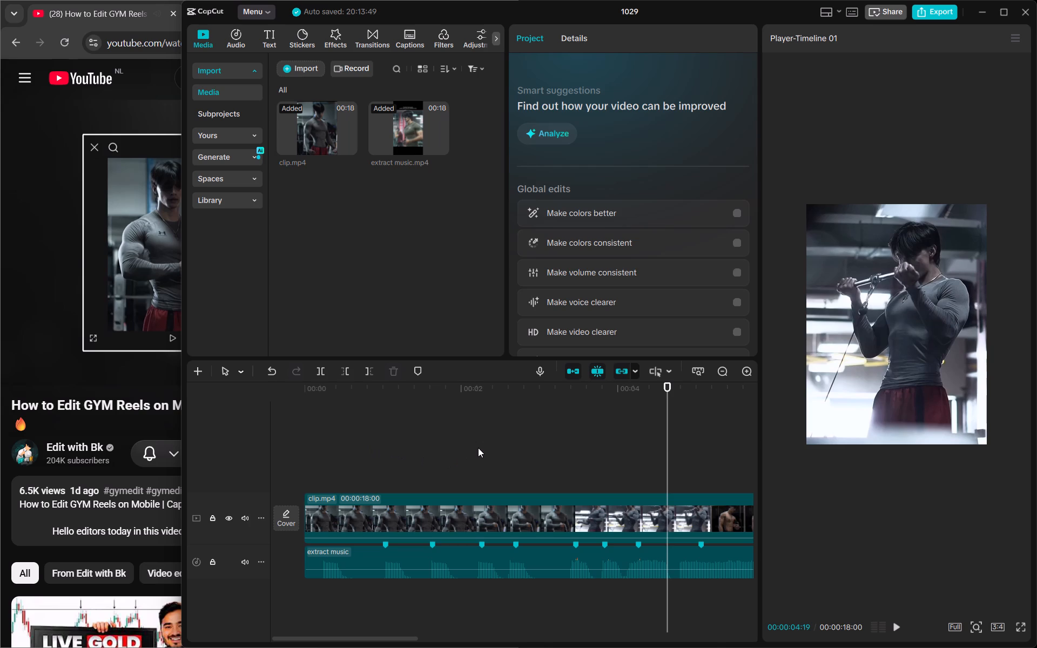
pyautogui.click(381, 391)
pyautogui.moveTo(381, 391); pyautogui.dragTo(388, 397)
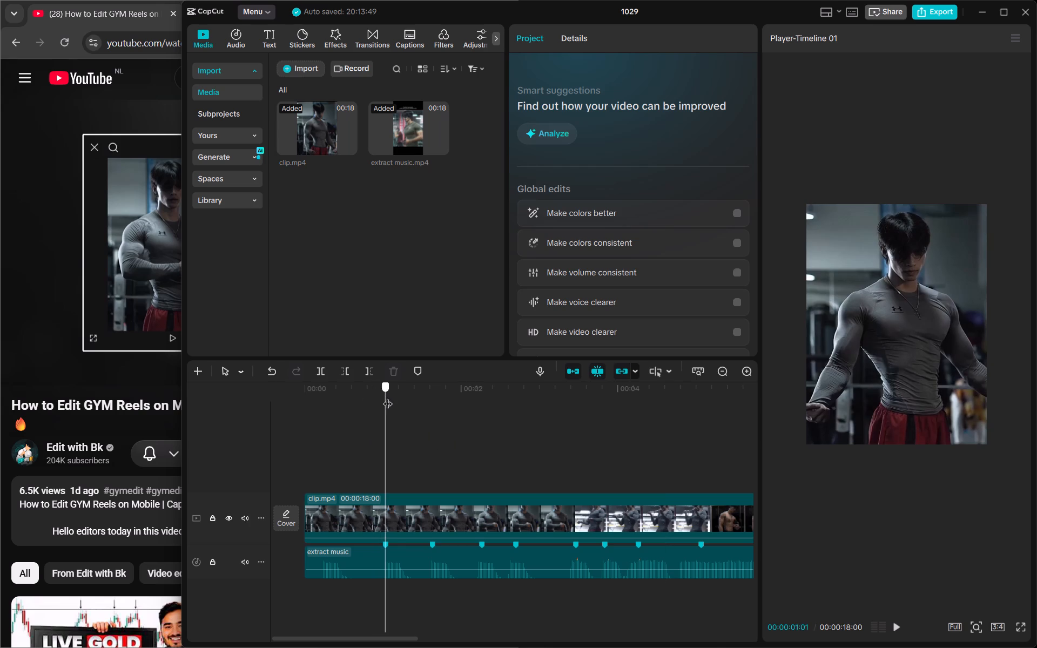
pyautogui.moveTo(388, 397); pyautogui.dragTo(386, 399)
pyautogui.moveTo(386, 399); pyautogui.dragTo(391, 400)
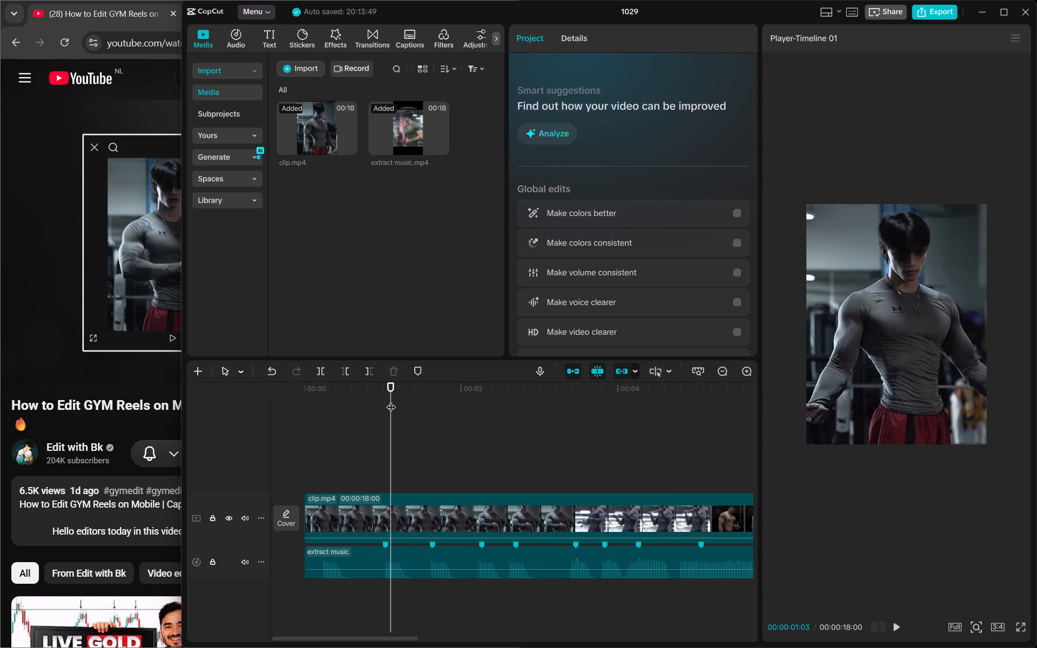
pyautogui.click(386, 544)
# Split clip.mp4 at the first beat marker, at 00:00:01:03.
pyautogui.click(392, 521)
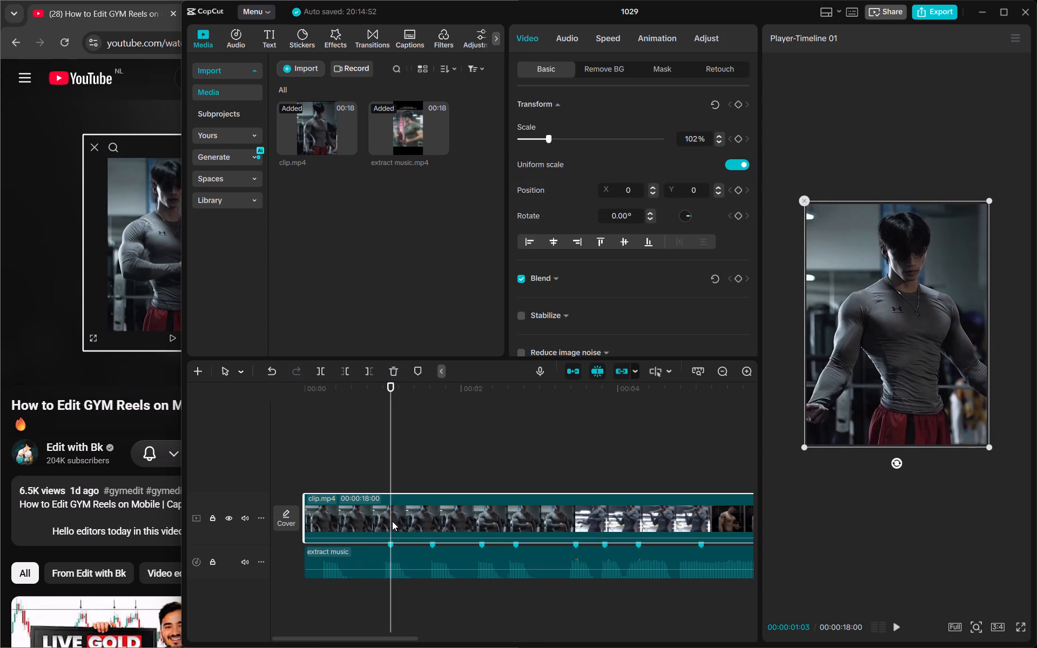
pyautogui.press('g')
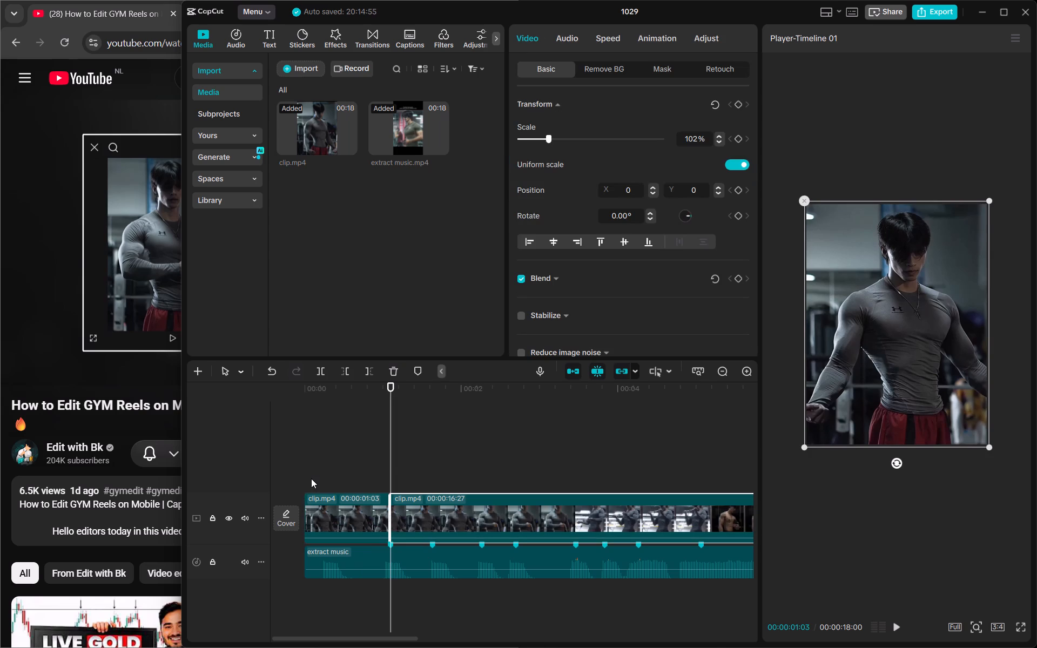
# Apply the Custom speed curve to the first segment of clip.mp4, before the split.
pyautogui.moveTo(389, 455); pyautogui.dragTo(350, 462)
pyautogui.tripleClick(355, 508)
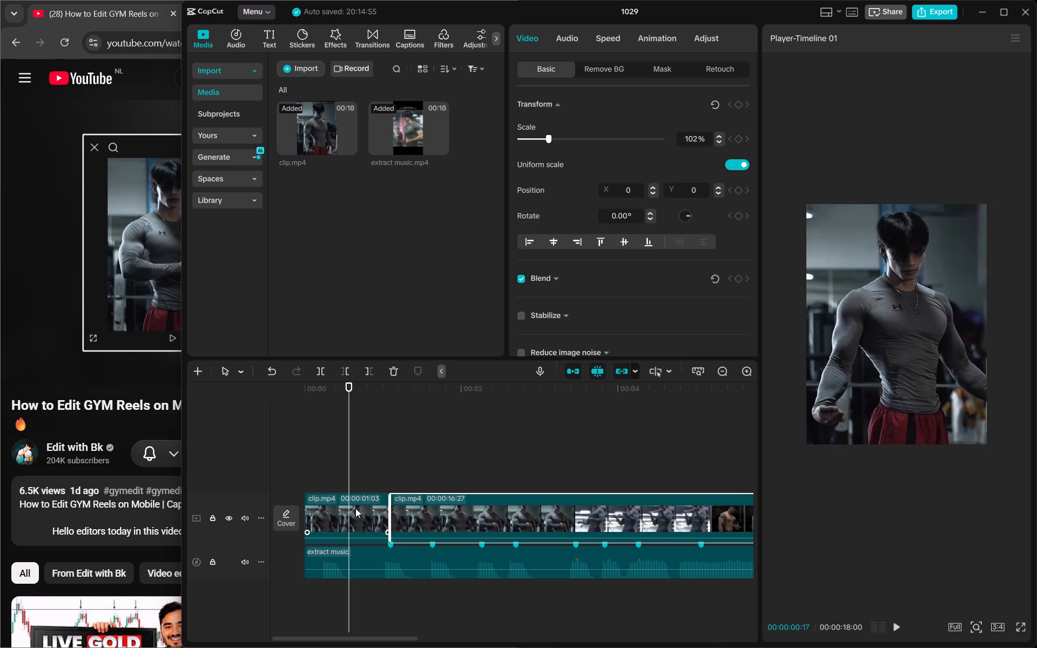
pyautogui.click(355, 508)
pyautogui.click(601, 40)
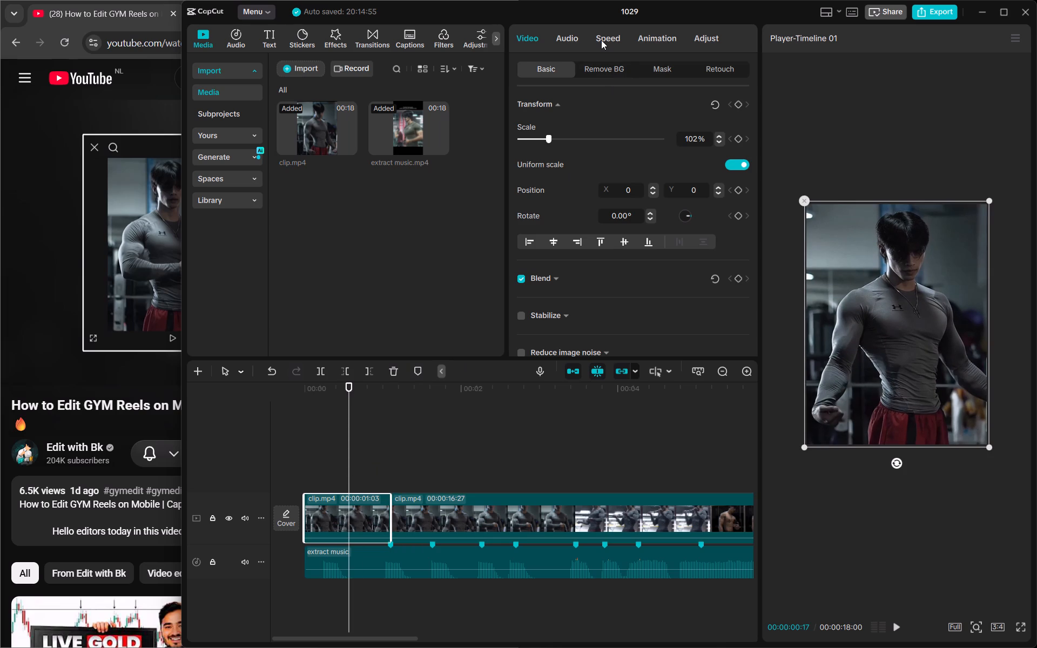
pyautogui.doubleClick(601, 40)
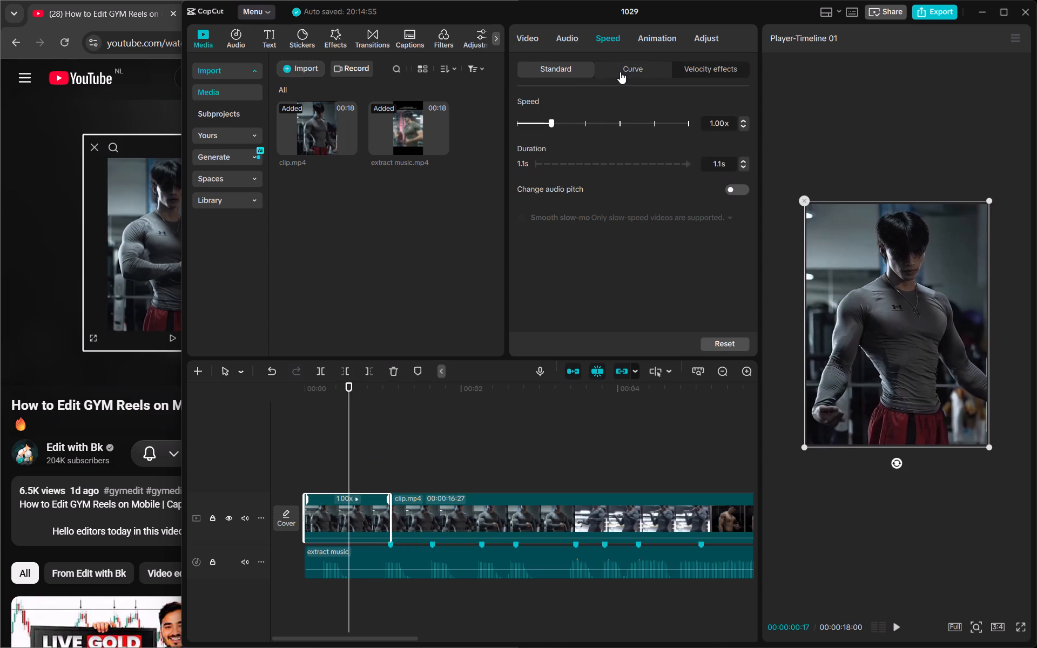
pyautogui.doubleClick(620, 72)
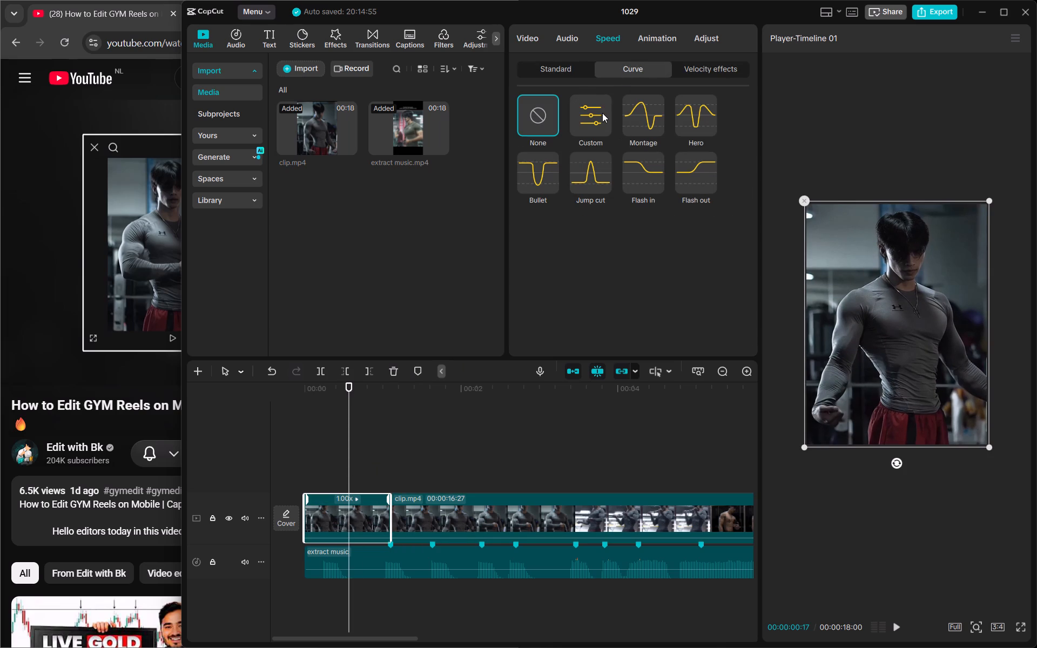
pyautogui.click(601, 113)
pyautogui.scroll(-2, 576, 252)
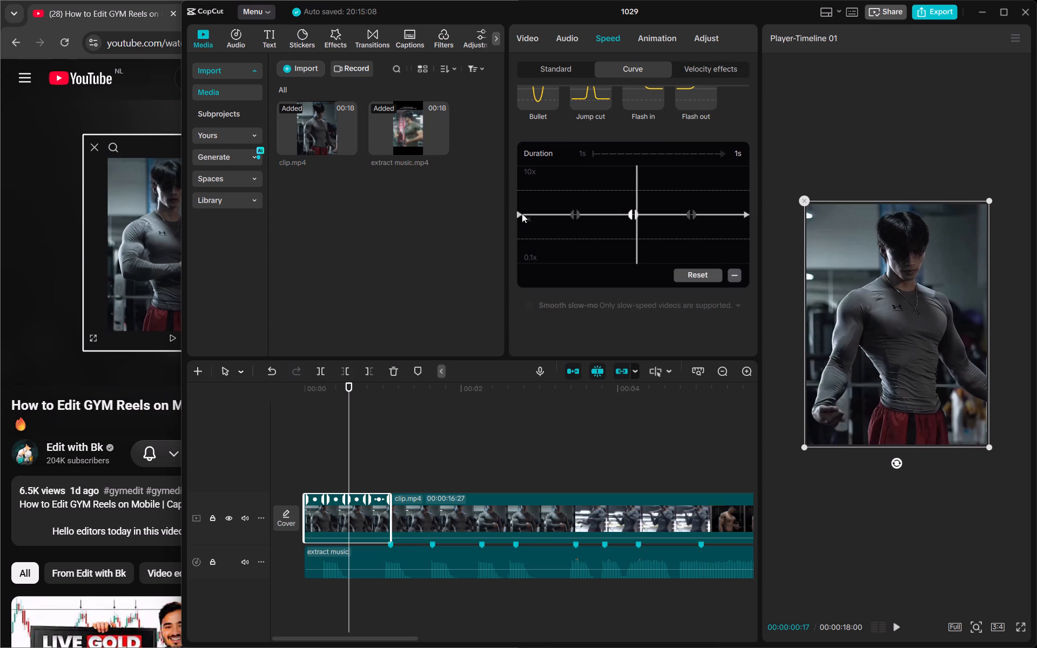
# On the first segment's custom speed curve, raise the start point to about 2.55x and lower both sides of the second point to about 0.83x.
pyautogui.moveTo(519, 215); pyautogui.dragTo(516, 206)
pyautogui.moveTo(516, 206); pyautogui.dragTo(517, 193)
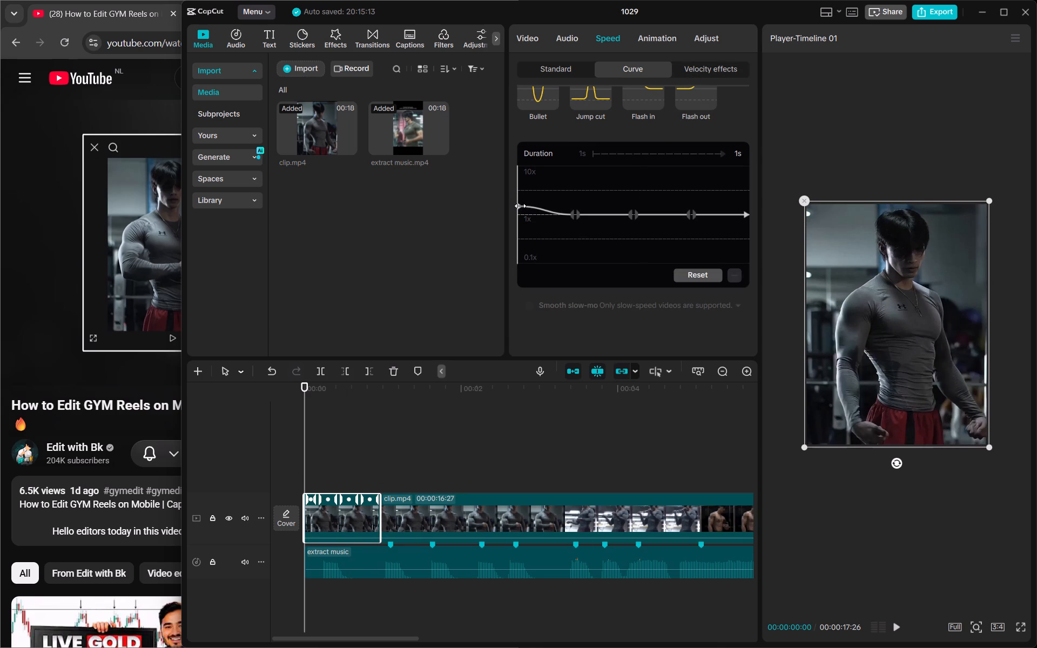
pyautogui.click(521, 206)
pyautogui.click(578, 214)
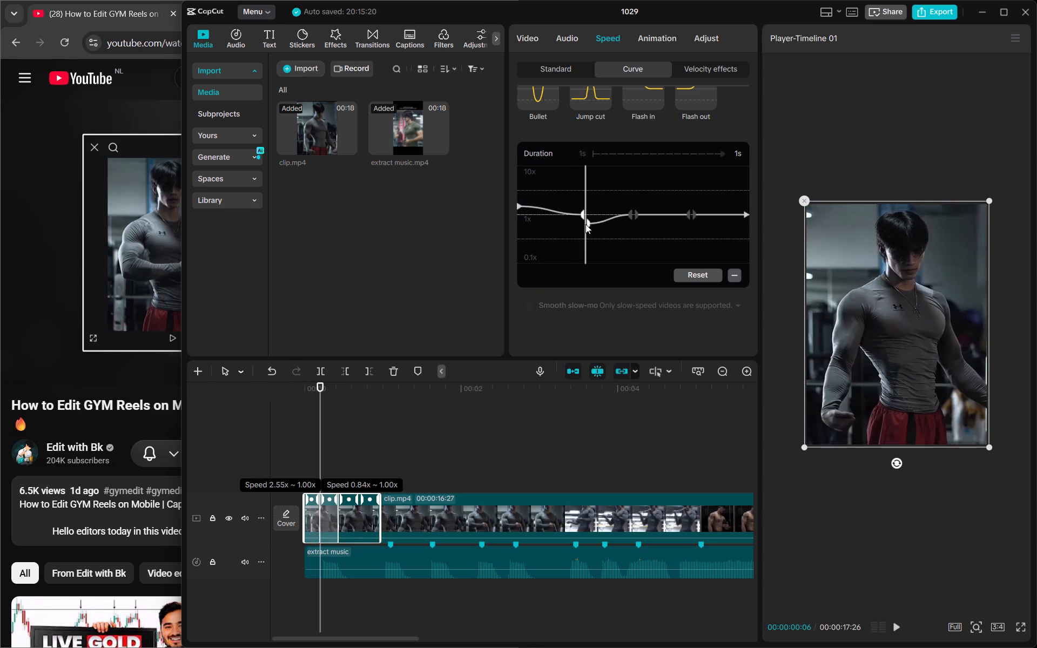
pyautogui.moveTo(580, 214); pyautogui.dragTo(578, 218)
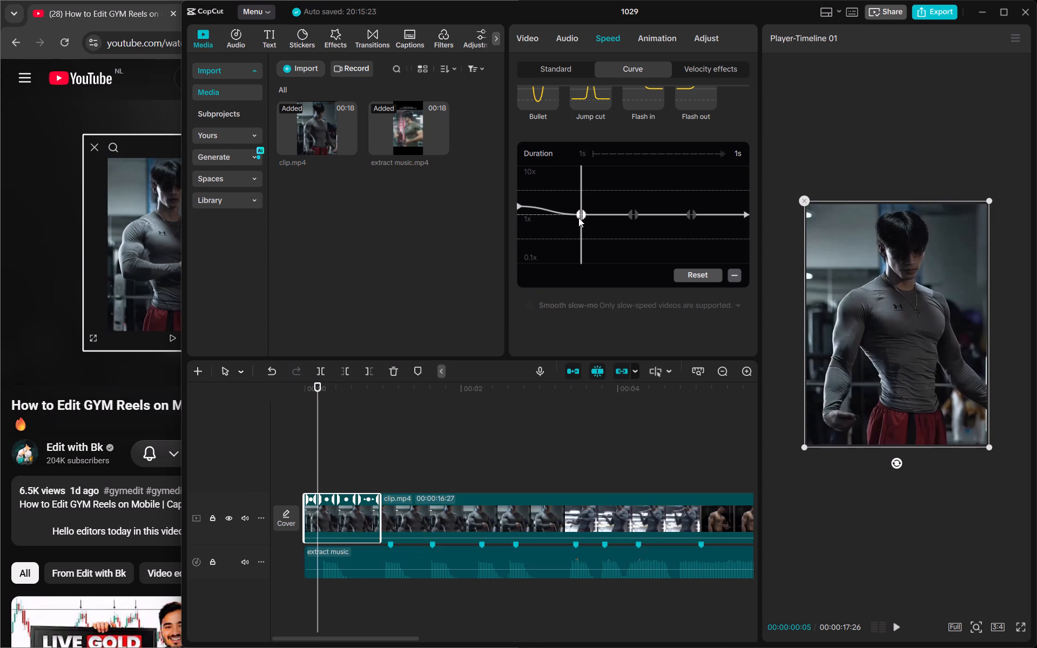
pyautogui.moveTo(578, 218); pyautogui.dragTo(579, 224)
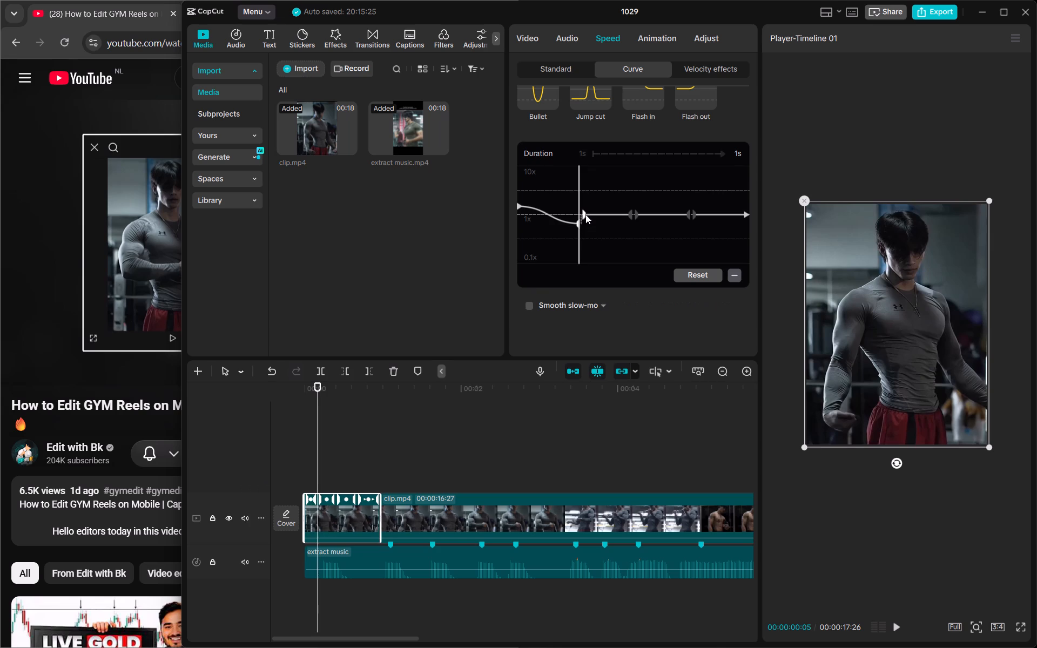
pyautogui.moveTo(583, 213); pyautogui.dragTo(581, 222)
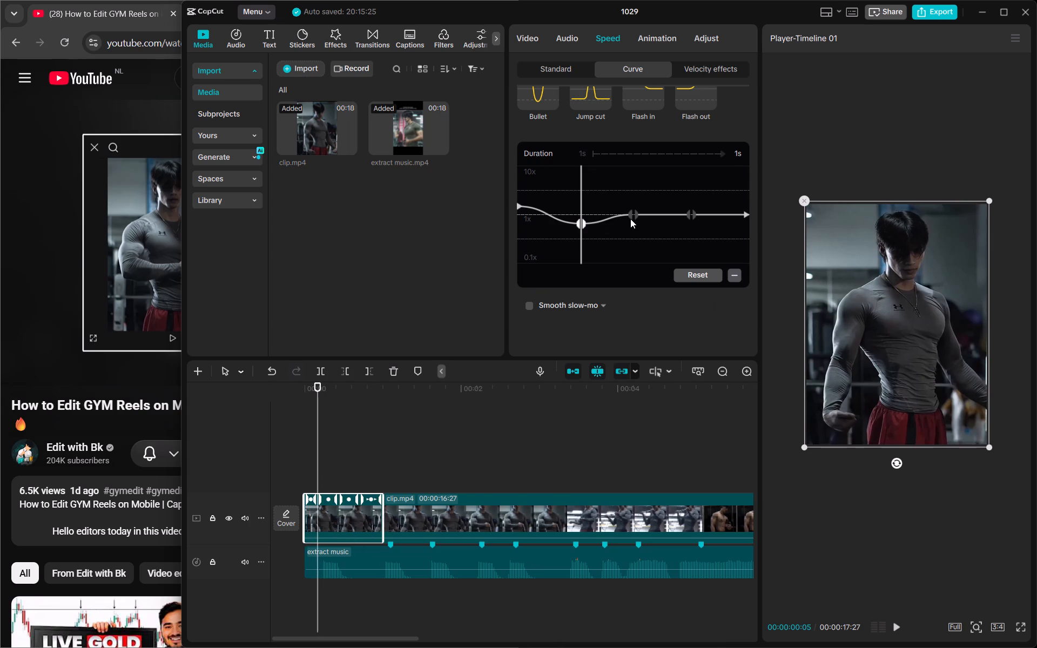
# Lower both sides of the custom speed curve's middle point to about 0.5x and play back the first segment.
pyautogui.click(636, 216)
pyautogui.click(631, 214)
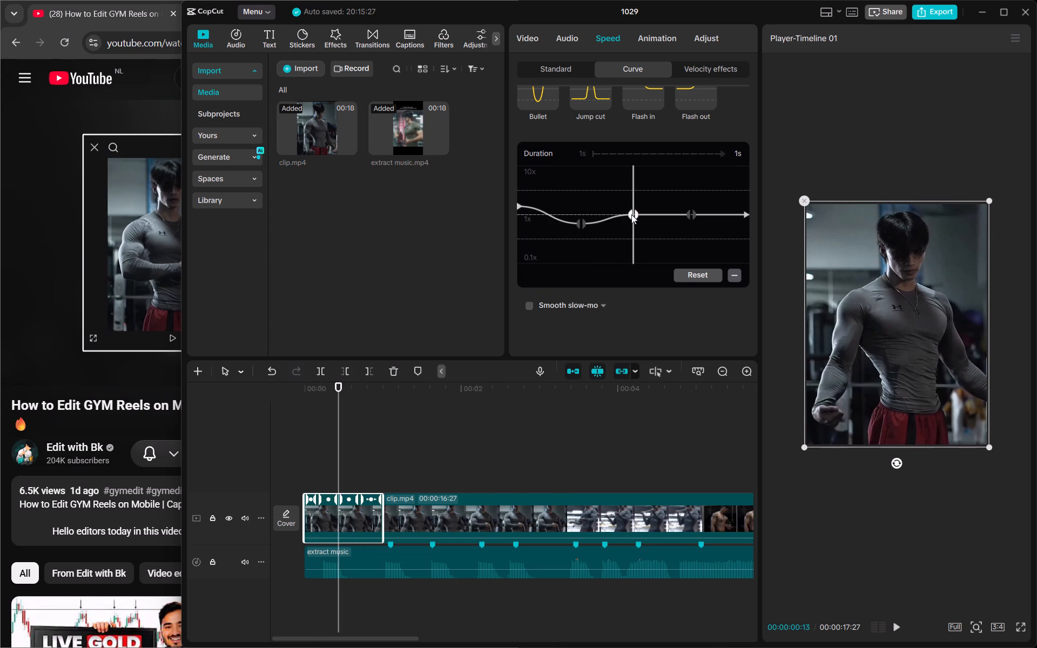
pyautogui.moveTo(631, 214); pyautogui.dragTo(629, 242)
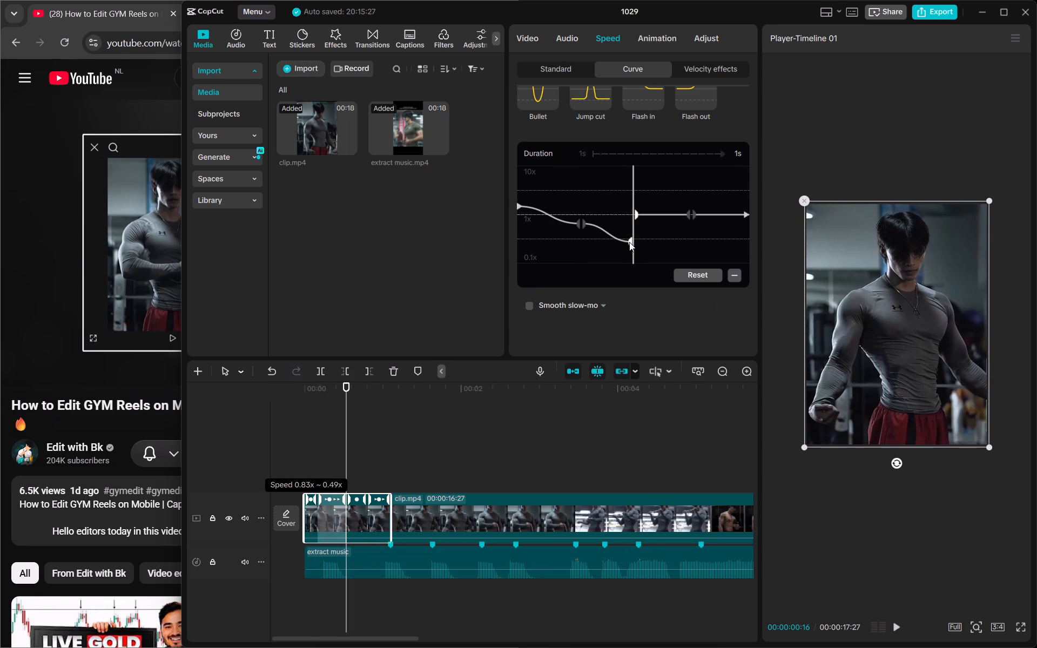
pyautogui.moveTo(629, 242); pyautogui.dragTo(630, 241)
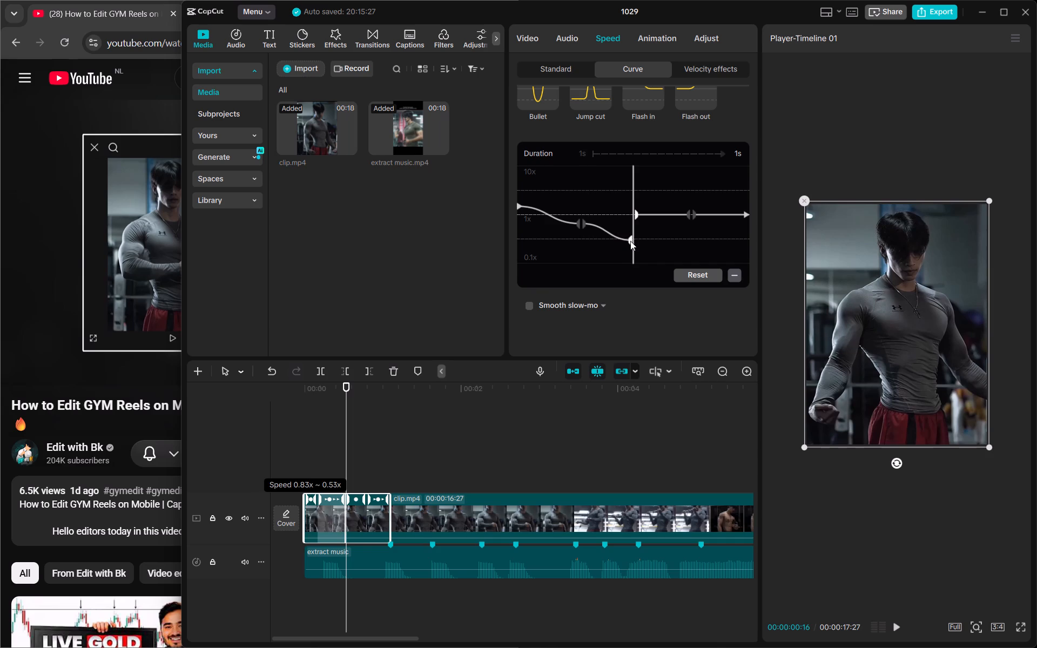
pyautogui.moveTo(630, 241); pyautogui.dragTo(630, 242)
pyautogui.moveTo(638, 214); pyautogui.dragTo(638, 226)
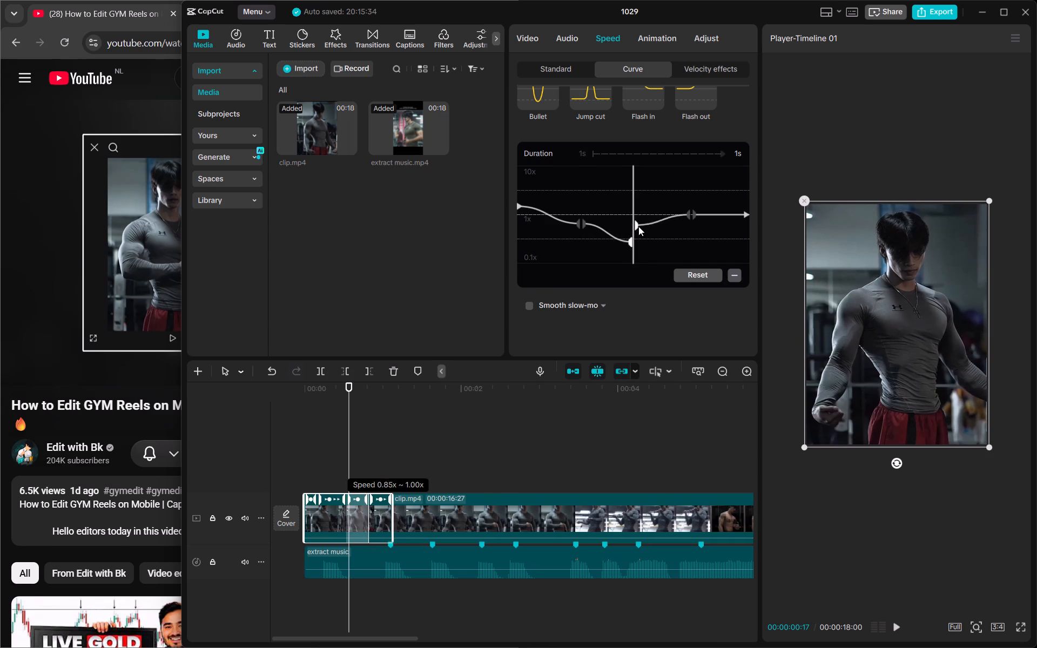
pyautogui.moveTo(638, 226); pyautogui.dragTo(637, 239)
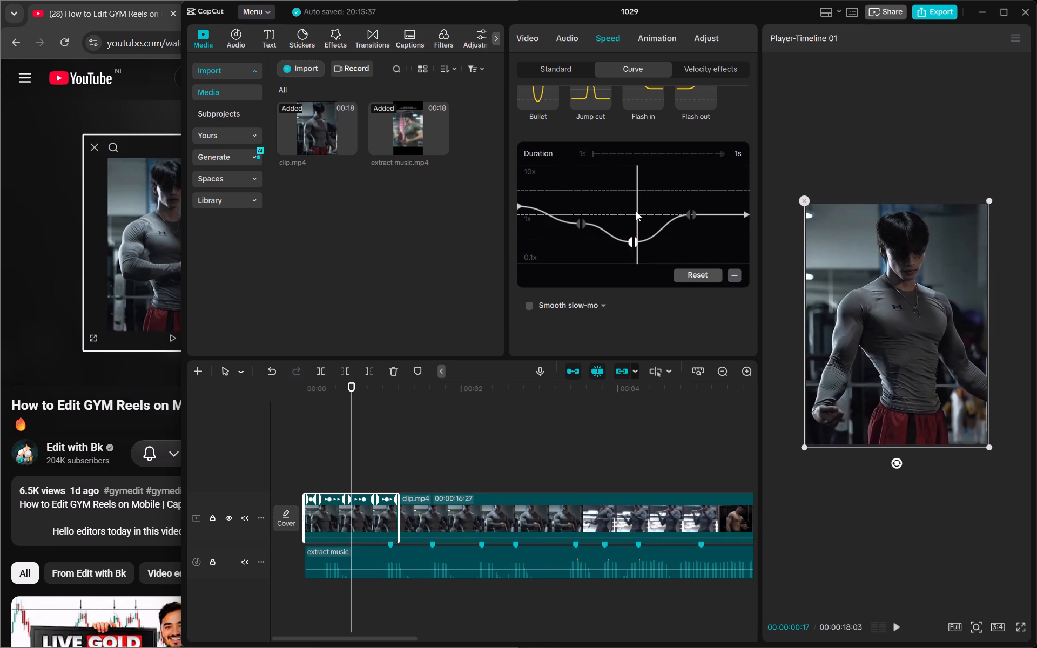
pyautogui.moveTo(636, 211); pyautogui.dragTo(477, 216)
pyautogui.press('space')
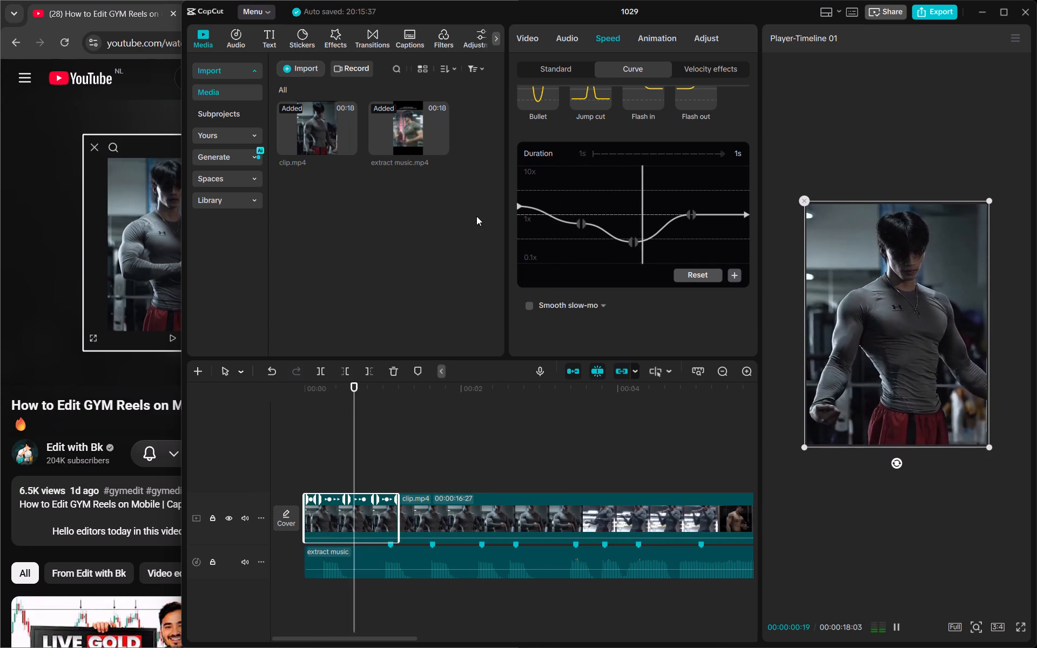
pyautogui.press('space')
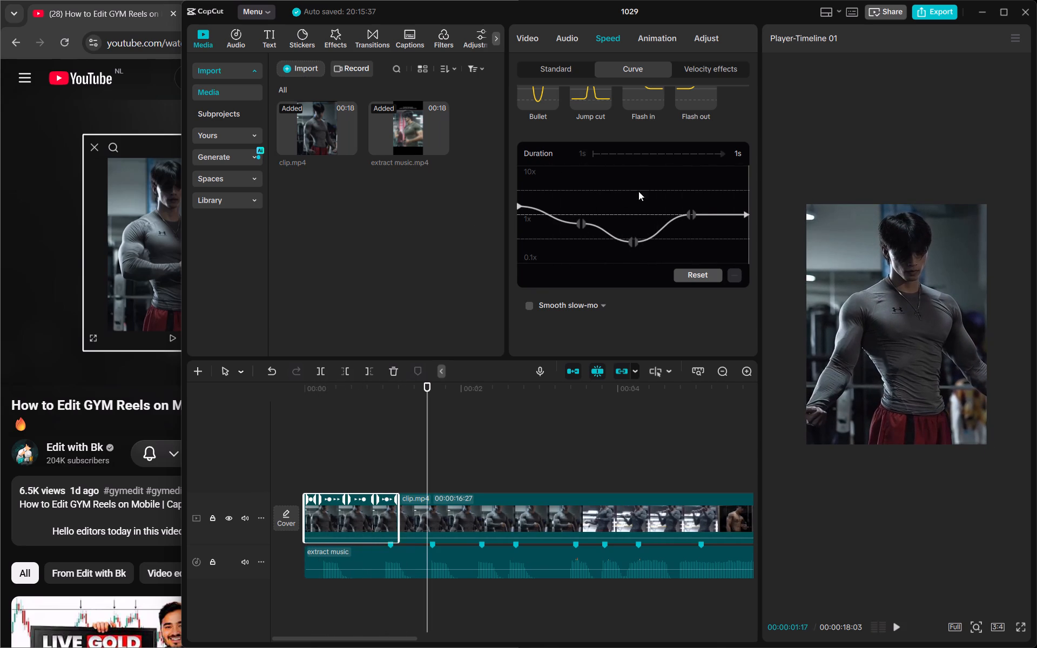
# Delete the fourth point from the first segment's speed curve and play back the result.
pyautogui.click(691, 219)
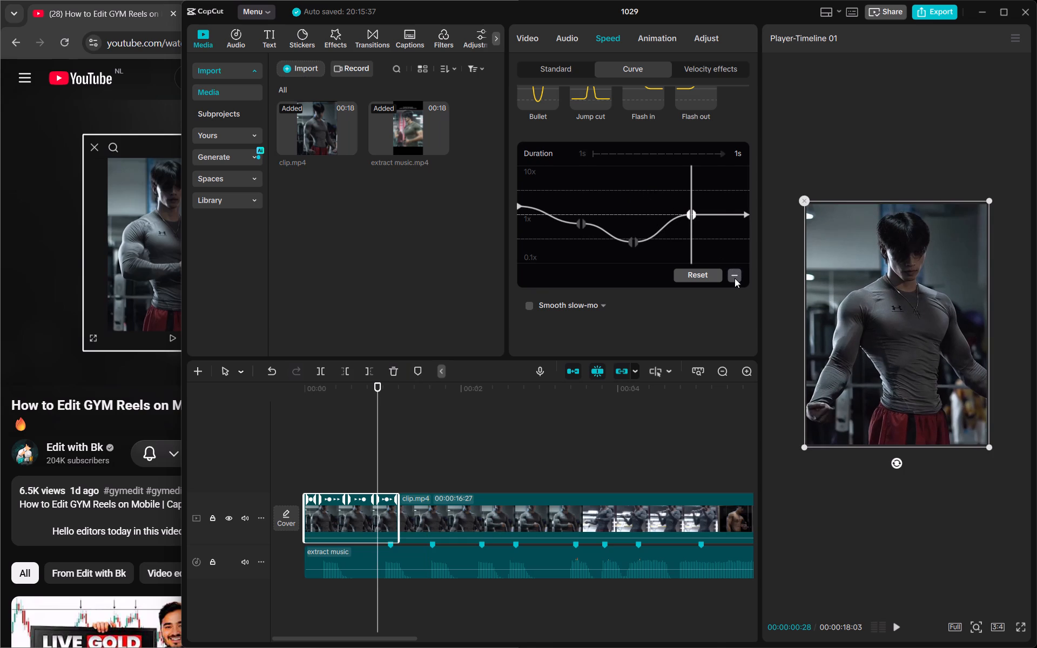
pyautogui.click(735, 278)
pyautogui.moveTo(692, 187); pyautogui.dragTo(593, 198)
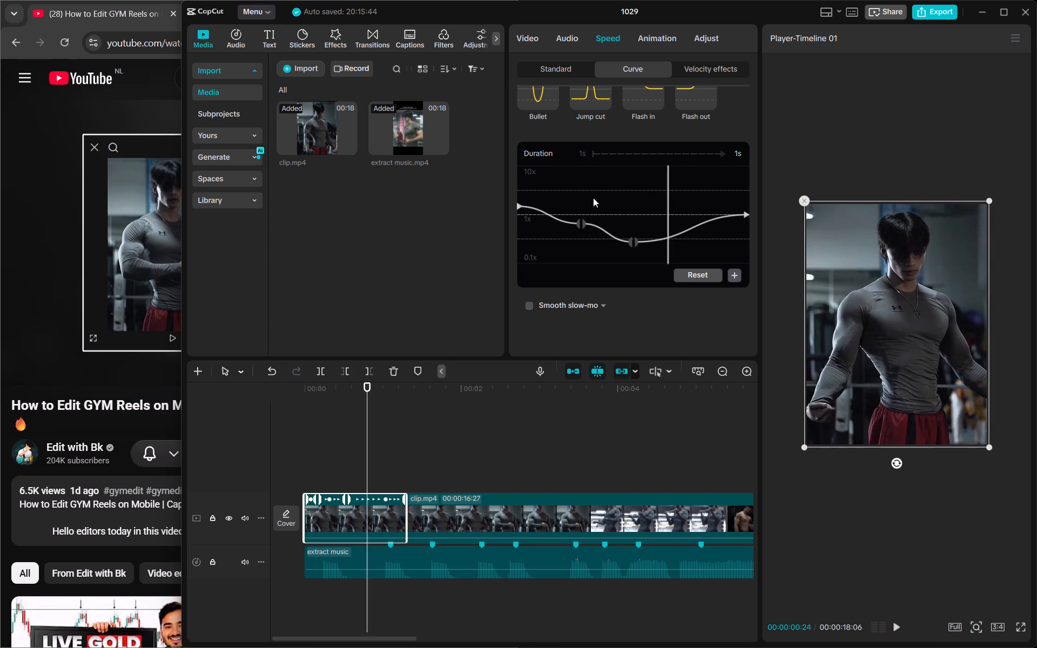
pyautogui.moveTo(593, 198); pyautogui.dragTo(482, 213)
pyautogui.press('space')
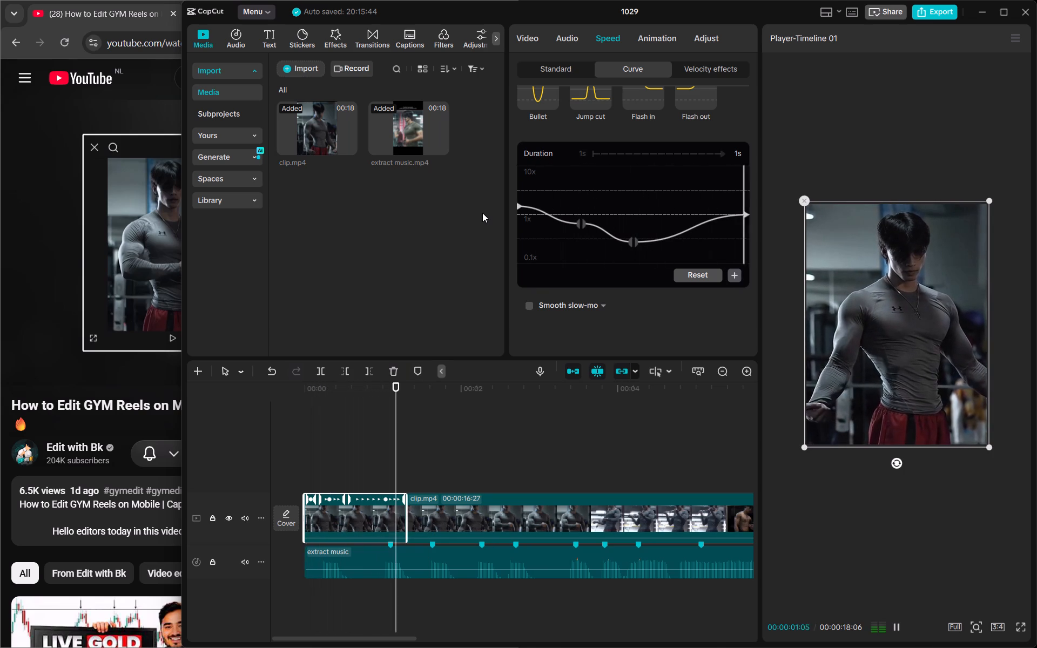
pyautogui.press('space')
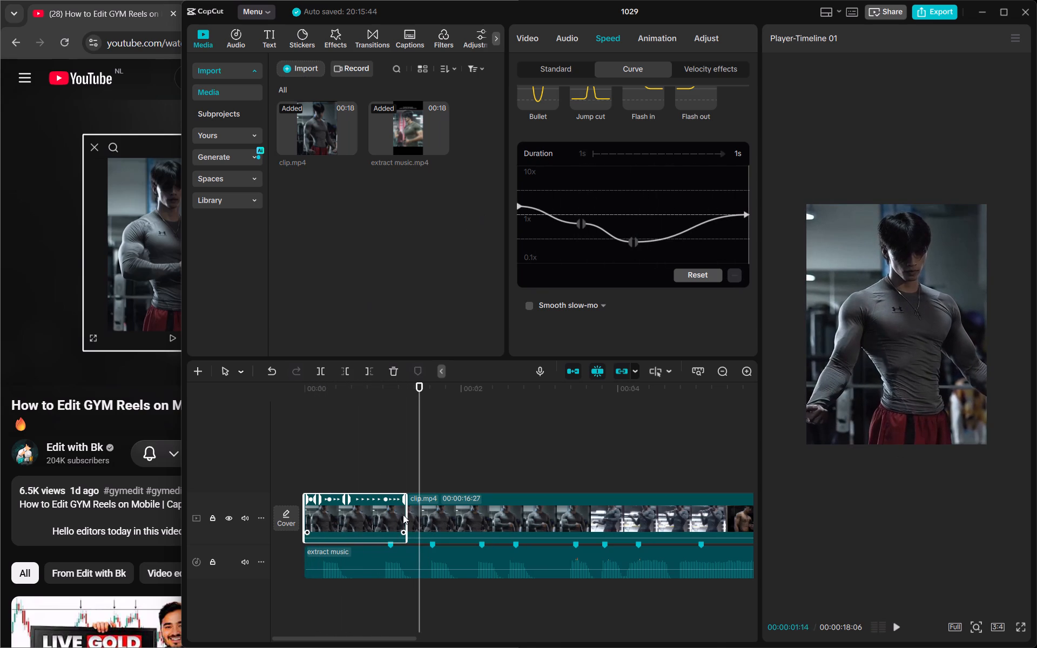
# Trim the end of the first segment of clip.mp4 to the first beat marker at 00:00:01:03 and play it against the music.
pyautogui.moveTo(407, 518); pyautogui.dragTo(389, 518)
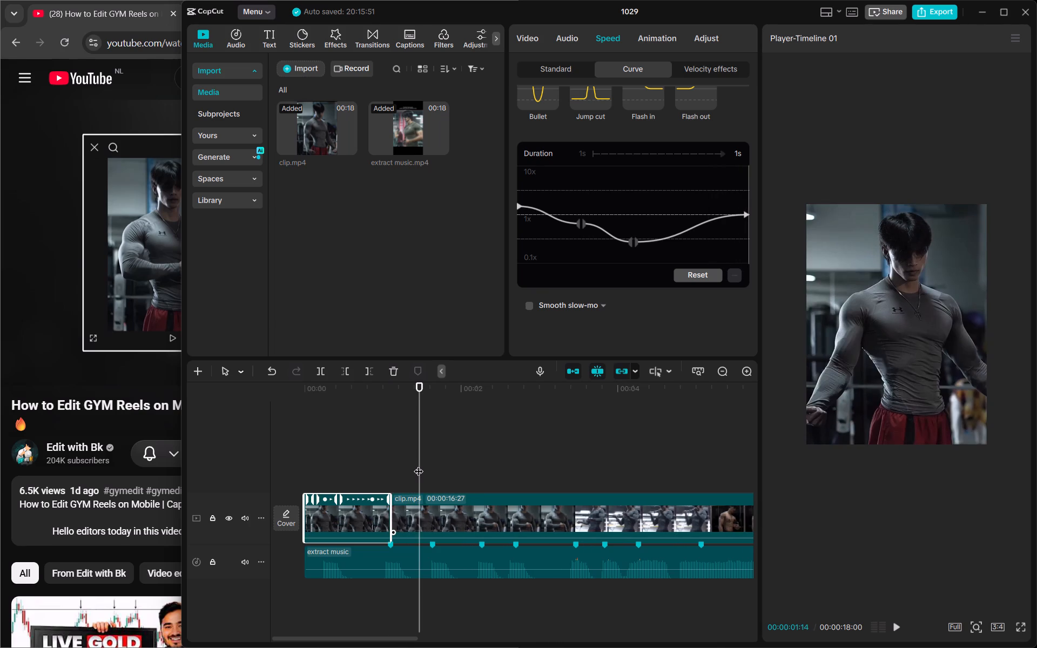
pyautogui.moveTo(419, 463); pyautogui.dragTo(270, 453)
pyautogui.press('space')
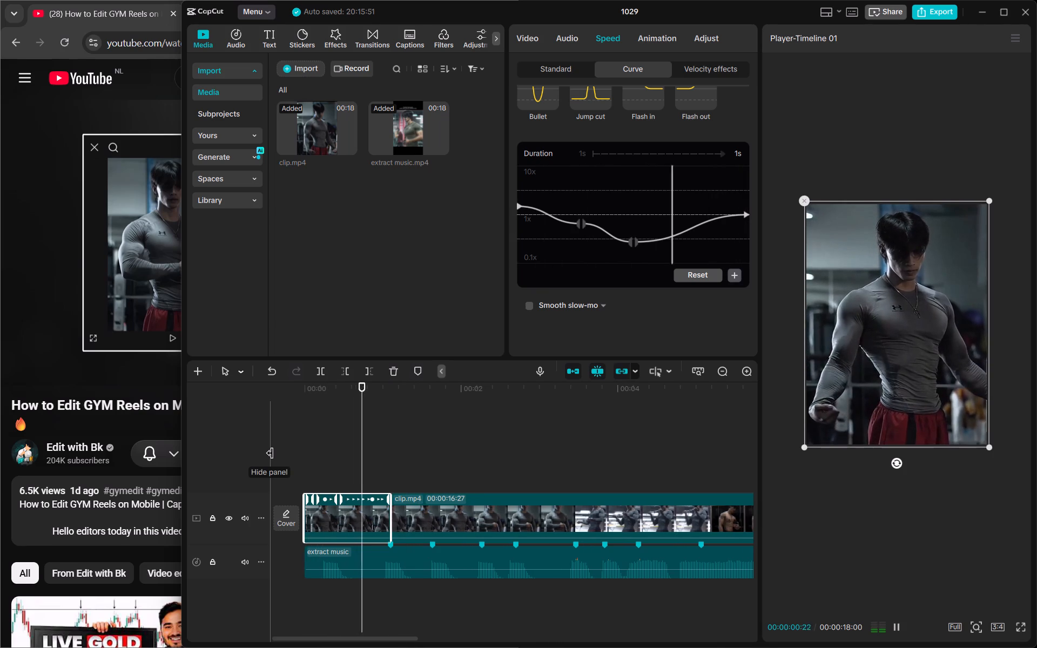
pyautogui.press('space')
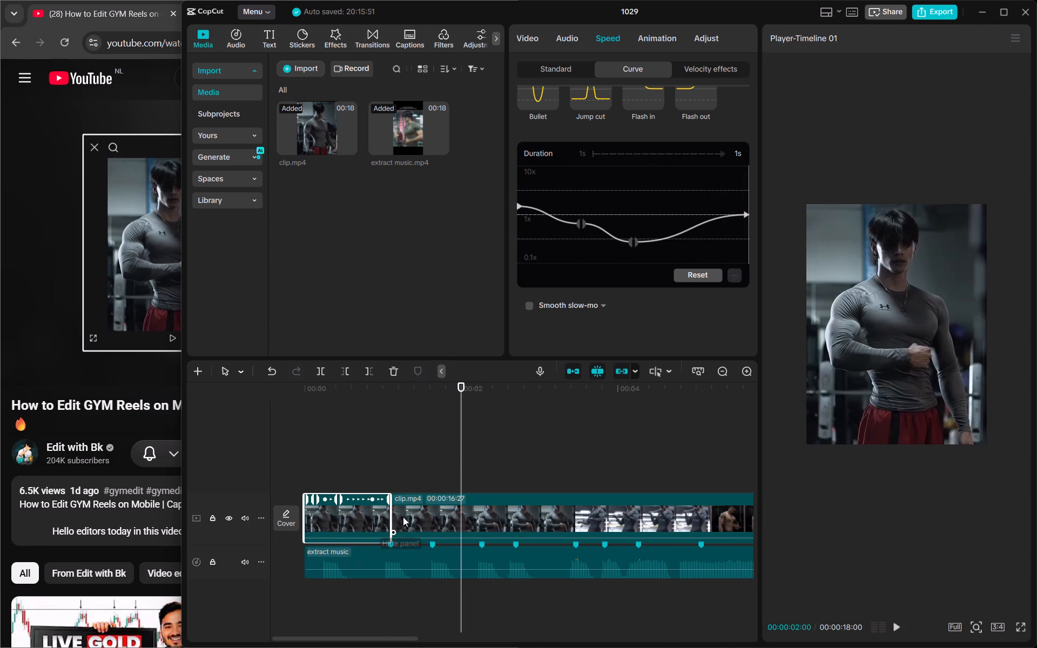
pyautogui.moveTo(463, 445); pyautogui.dragTo(295, 461)
pyautogui.press('space')
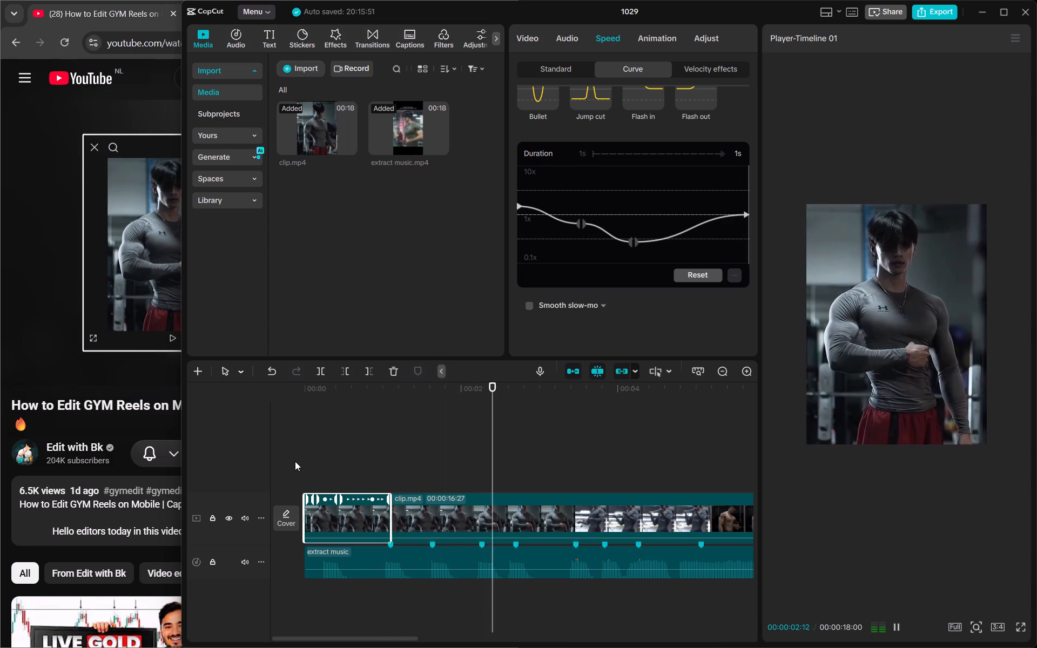
pyautogui.press('space')
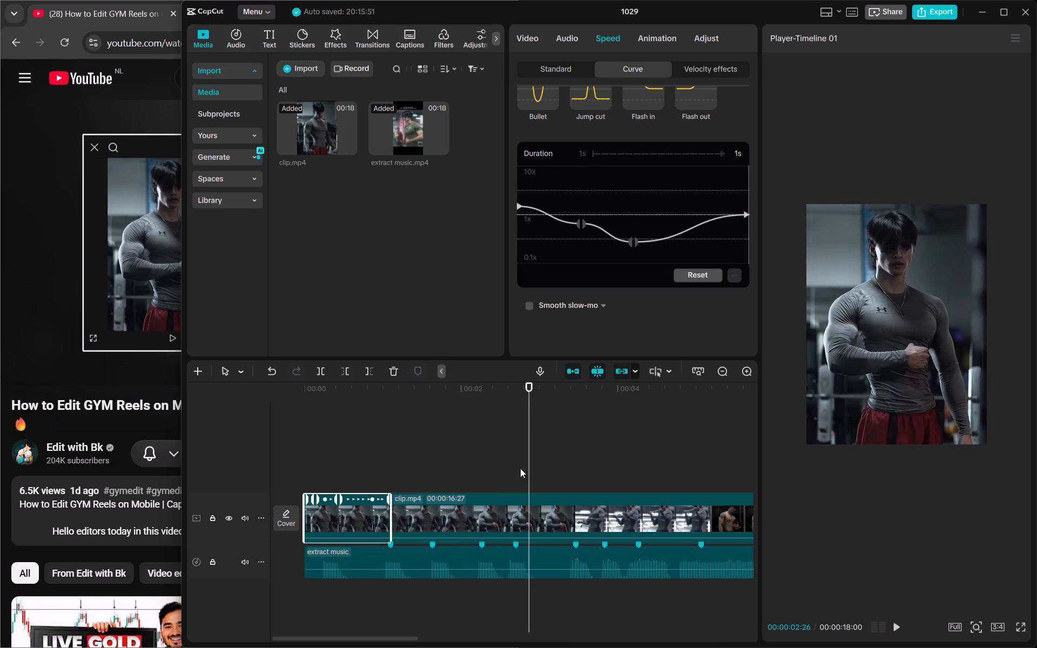
# Split clip.mp4 at 00:00:02:00, delete the piece between the first beat marker and that split, and play across the join.
pyautogui.moveTo(524, 465); pyautogui.dragTo(445, 467)
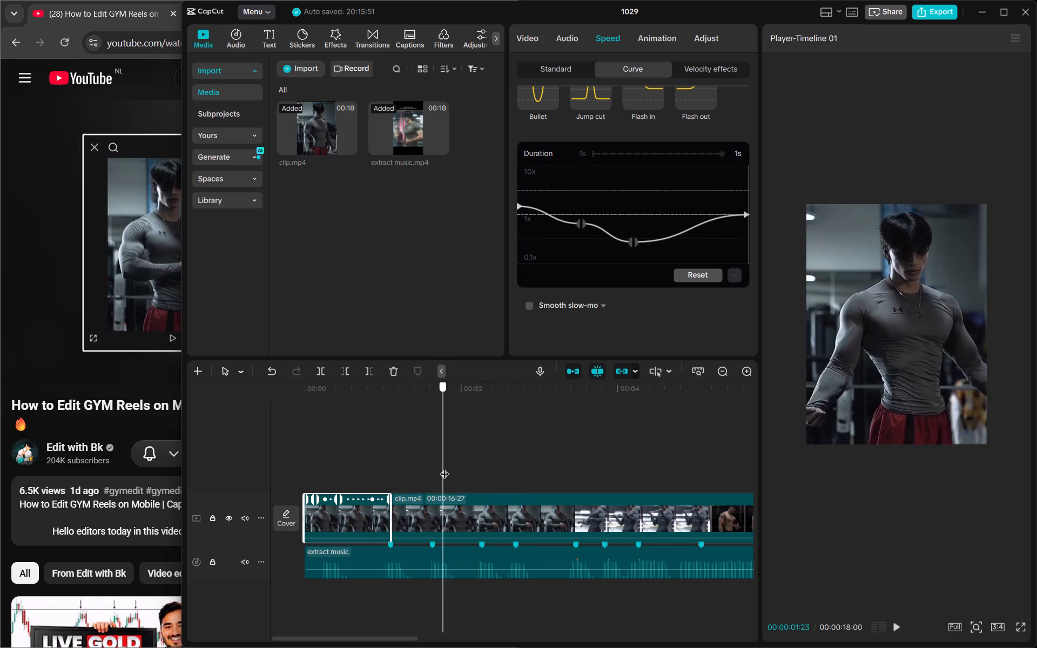
pyautogui.moveTo(445, 467); pyautogui.dragTo(462, 469)
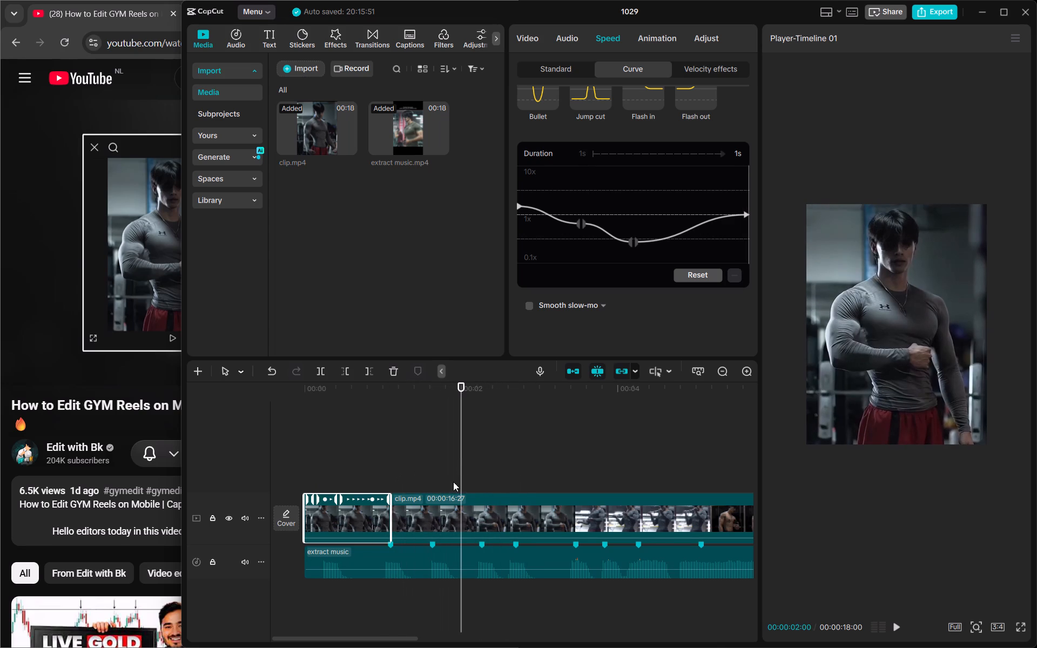
pyautogui.press('g')
pyautogui.click(432, 517)
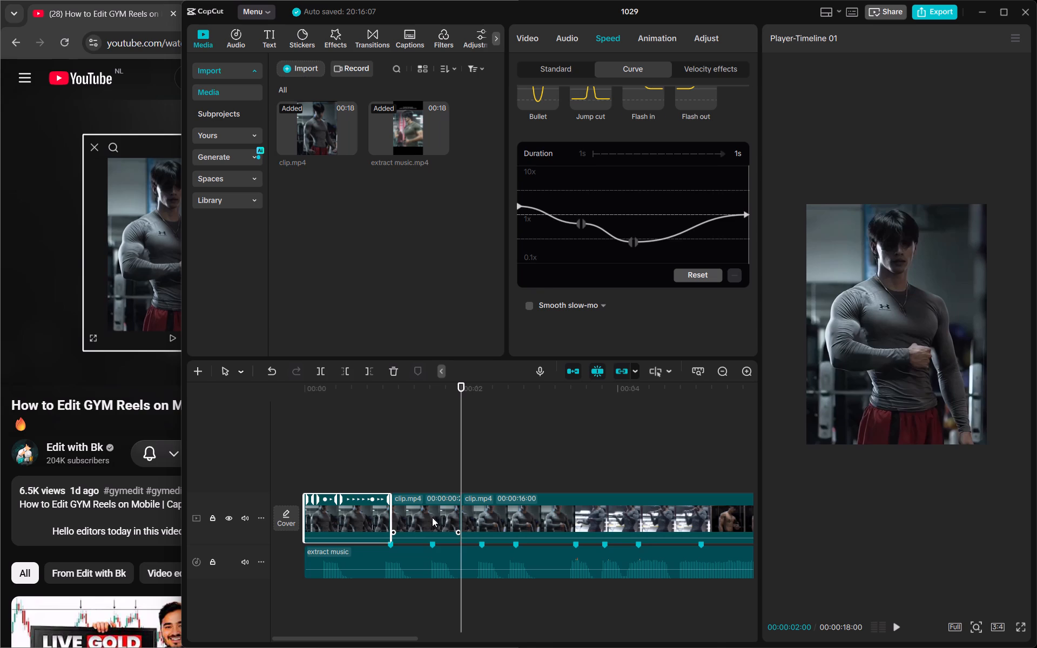
pyautogui.press('BackSpace')
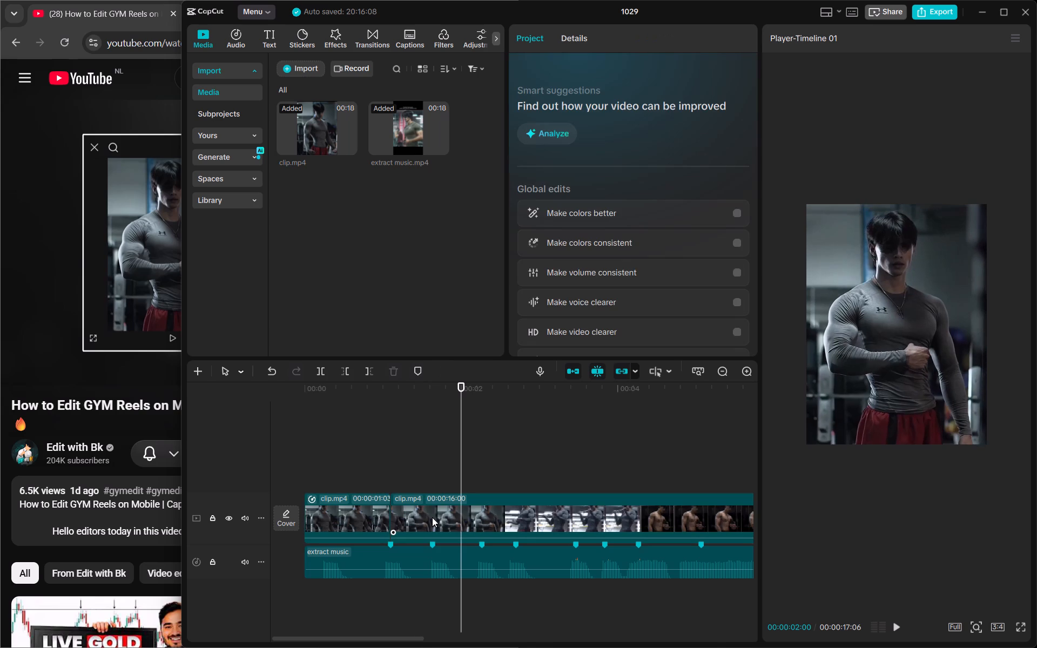
pyautogui.moveTo(455, 469); pyautogui.dragTo(460, 471)
pyautogui.moveTo(460, 471); pyautogui.dragTo(359, 465)
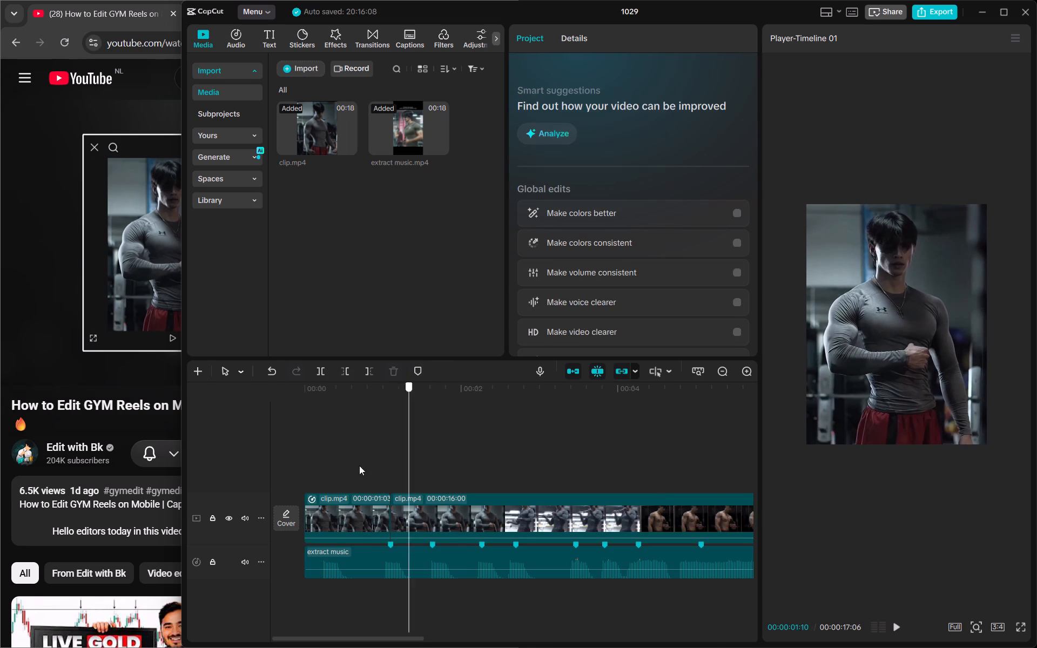
pyautogui.moveTo(359, 465); pyautogui.dragTo(334, 467)
pyautogui.press('space')
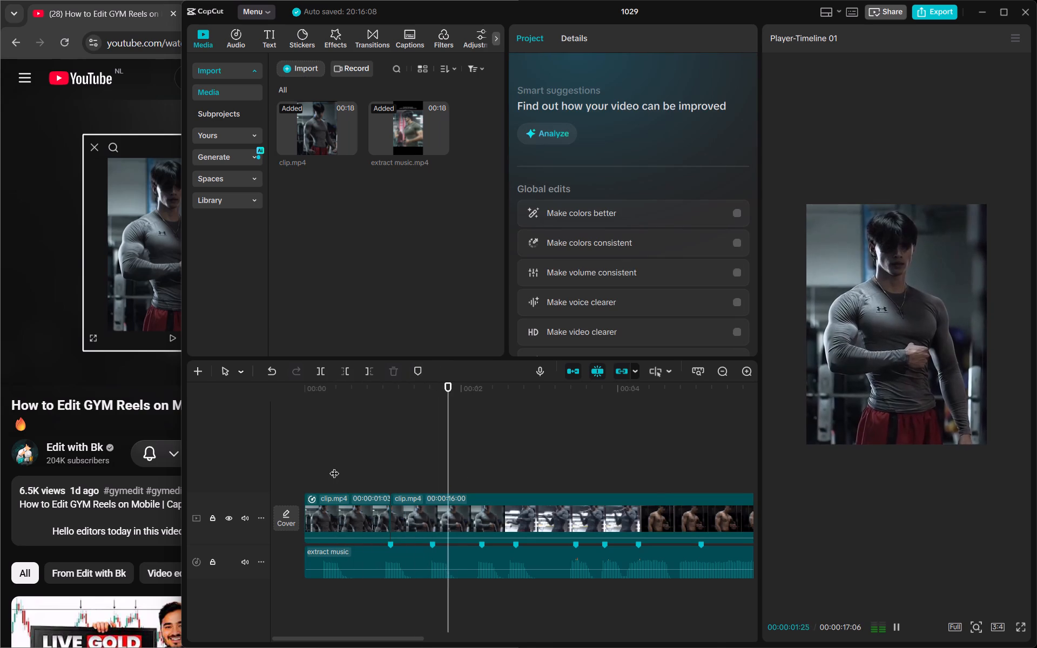
pyautogui.press('space')
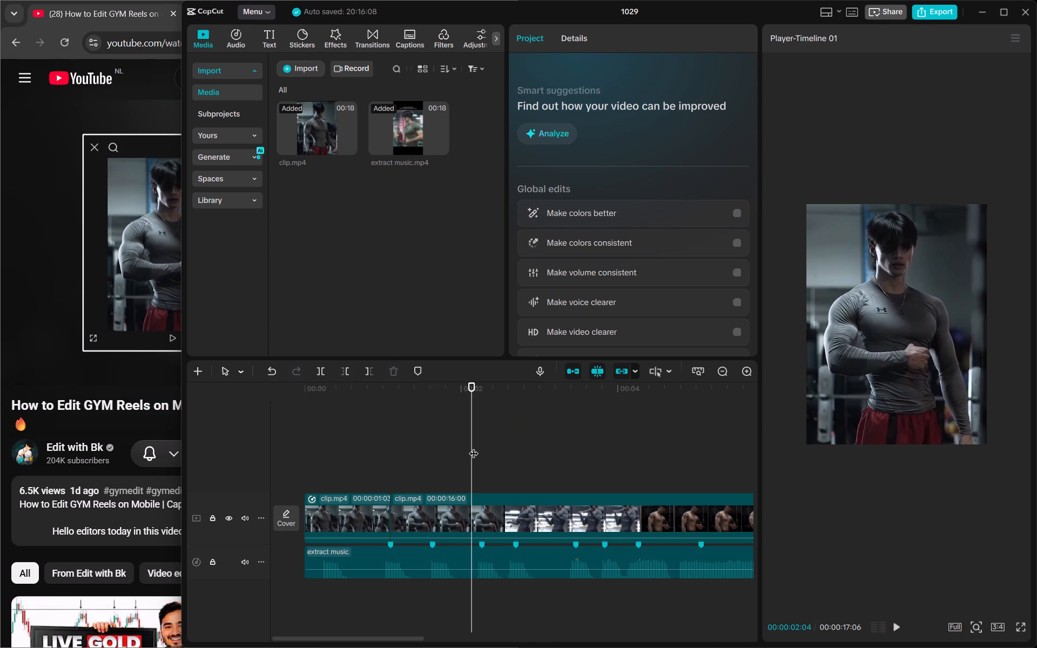
pyautogui.click(474, 447)
# Switch to the YouTube tutorial in Chrome, skip the ad, and watch the section on adding clips up to 3:06.
pyautogui.click(150, 428)
pyautogui.click(260, 260)
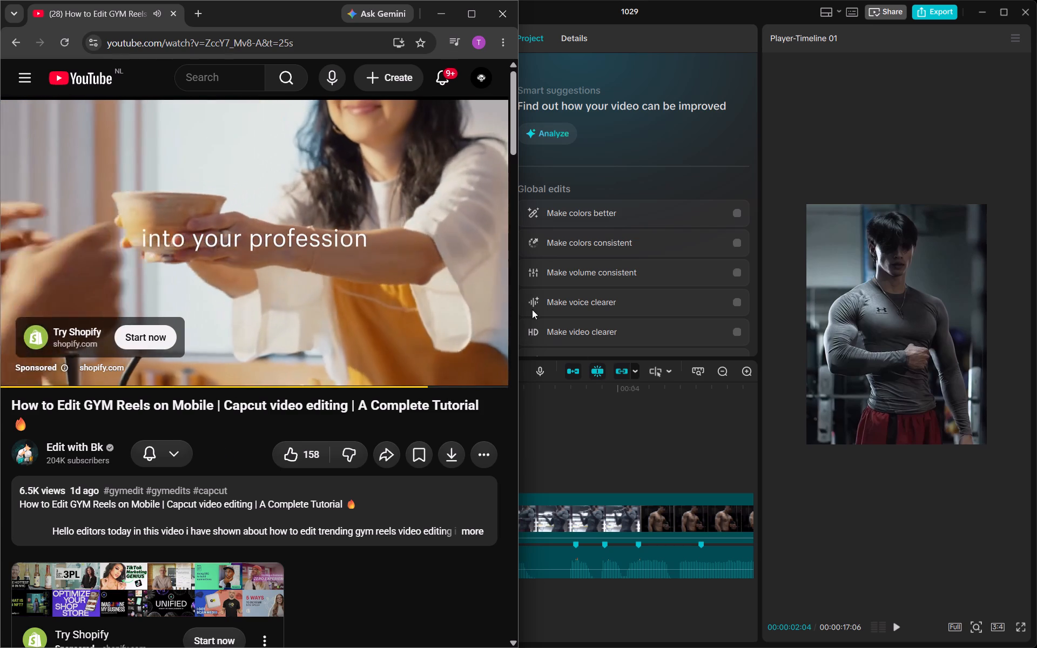
pyautogui.click(444, 319)
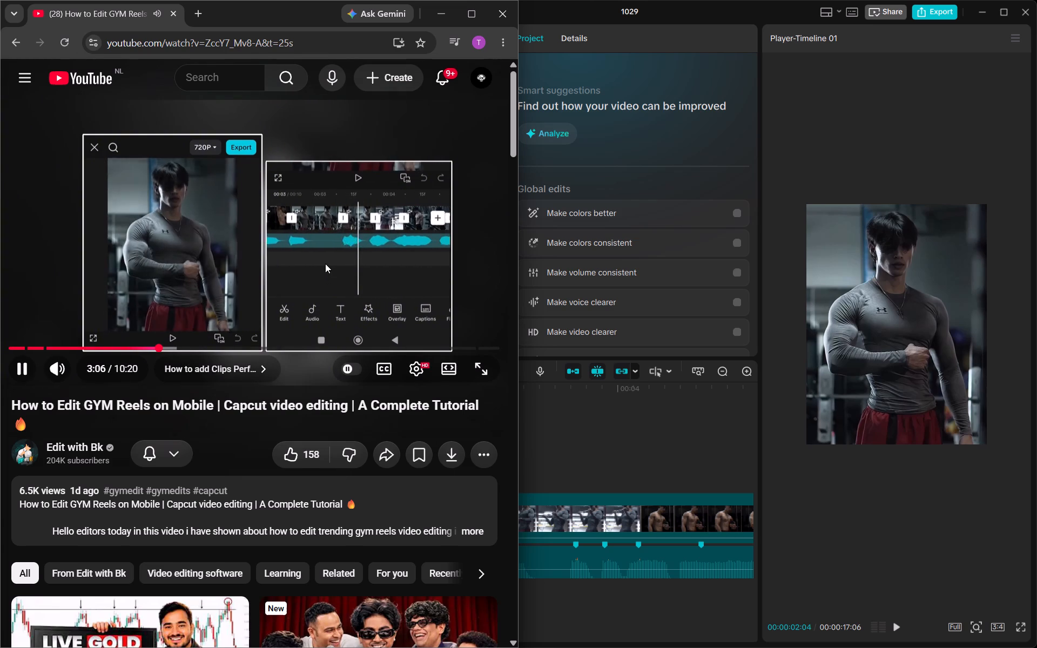
pyautogui.click(325, 264)
# Return to CapCut and play the timeline across the first cut to check clip.mp4 against the next beat markers.
pyautogui.click(552, 389)
pyautogui.moveTo(552, 389); pyautogui.dragTo(381, 438)
pyautogui.press('space')
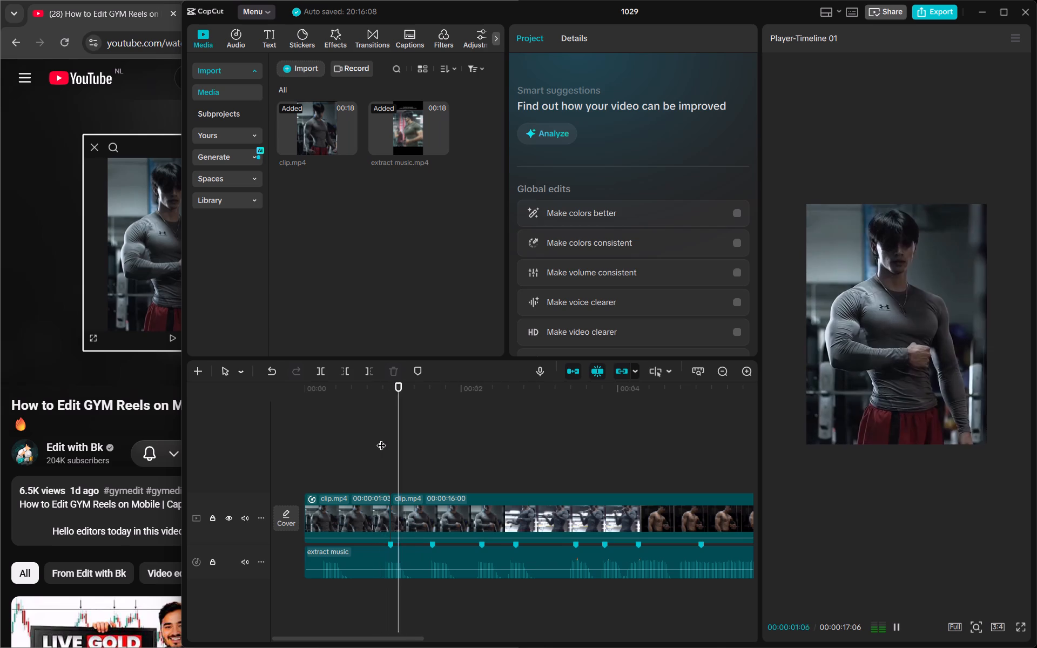
pyautogui.press('space')
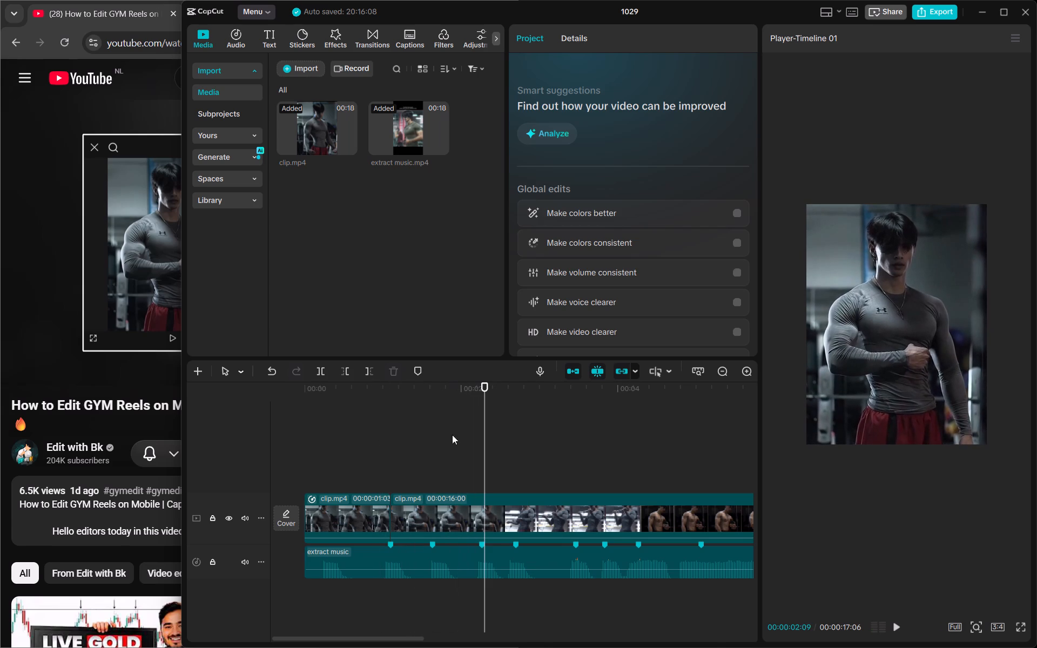
pyautogui.click(351, 388)
pyautogui.press('space')
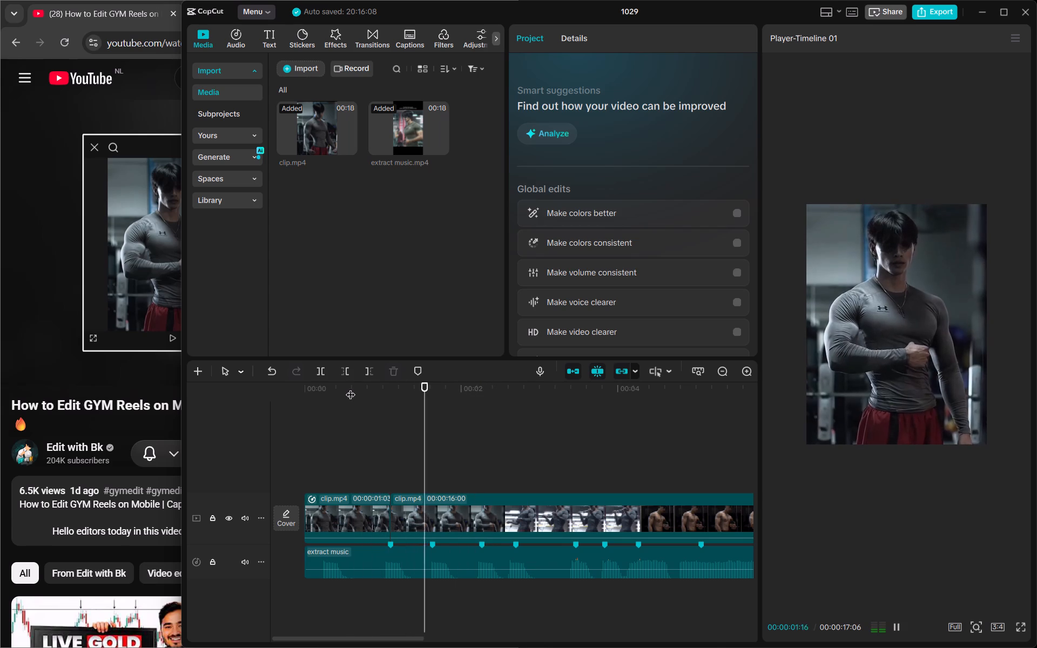
pyautogui.press('space')
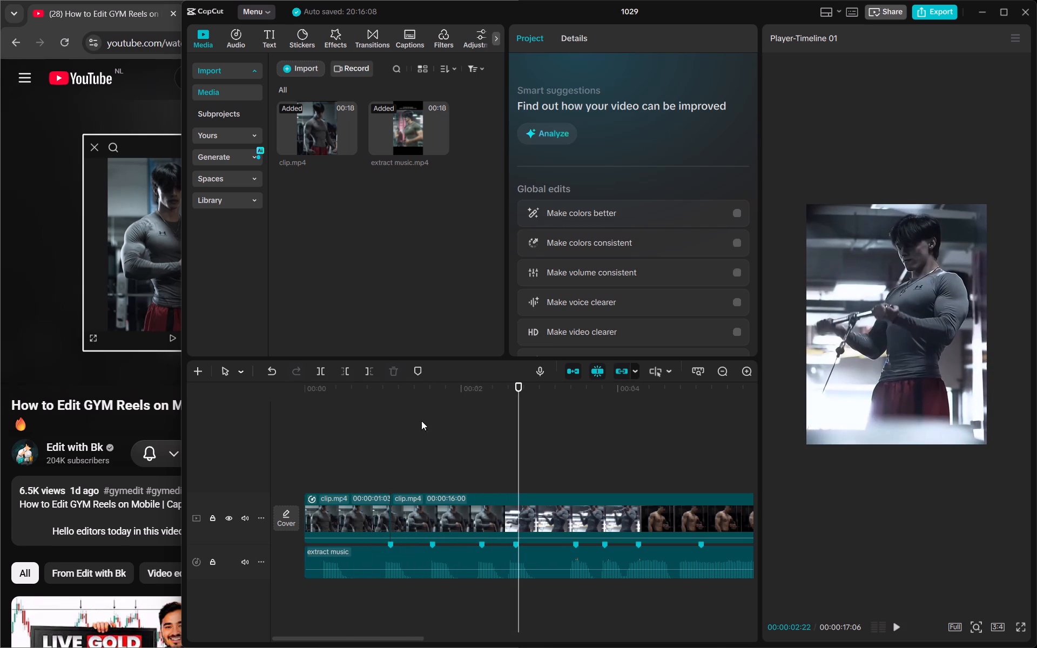
# Preview extract music.mp4 and play the timeline around the first beat markers to find the next cut point.
pyautogui.click(453, 504)
pyautogui.moveTo(517, 462); pyautogui.dragTo(430, 484)
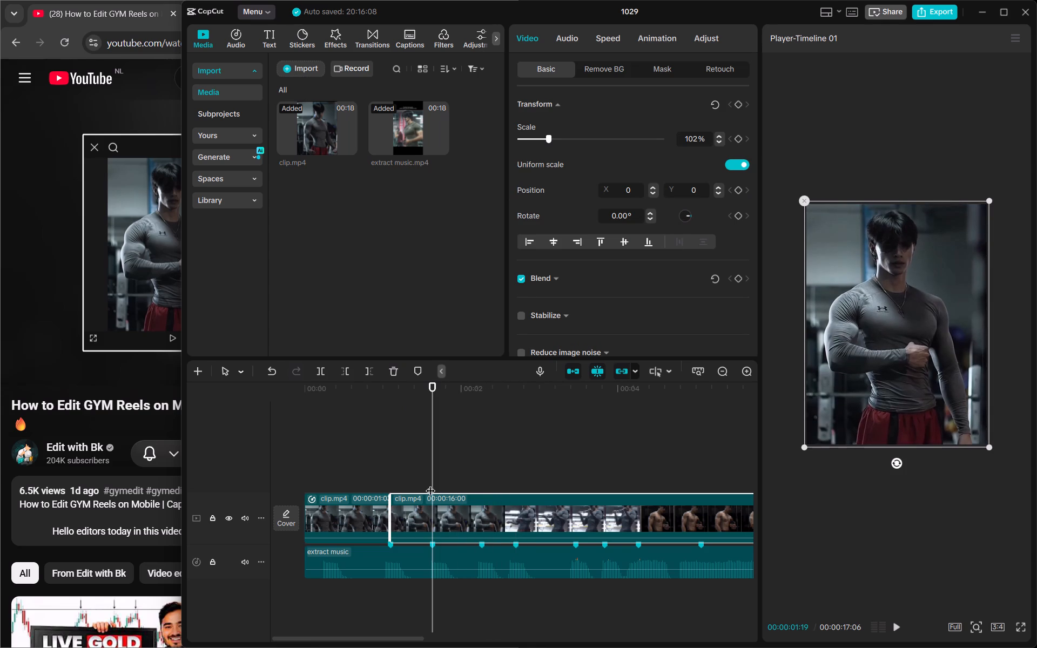
pyautogui.click(395, 133)
pyautogui.doubleClick(395, 133)
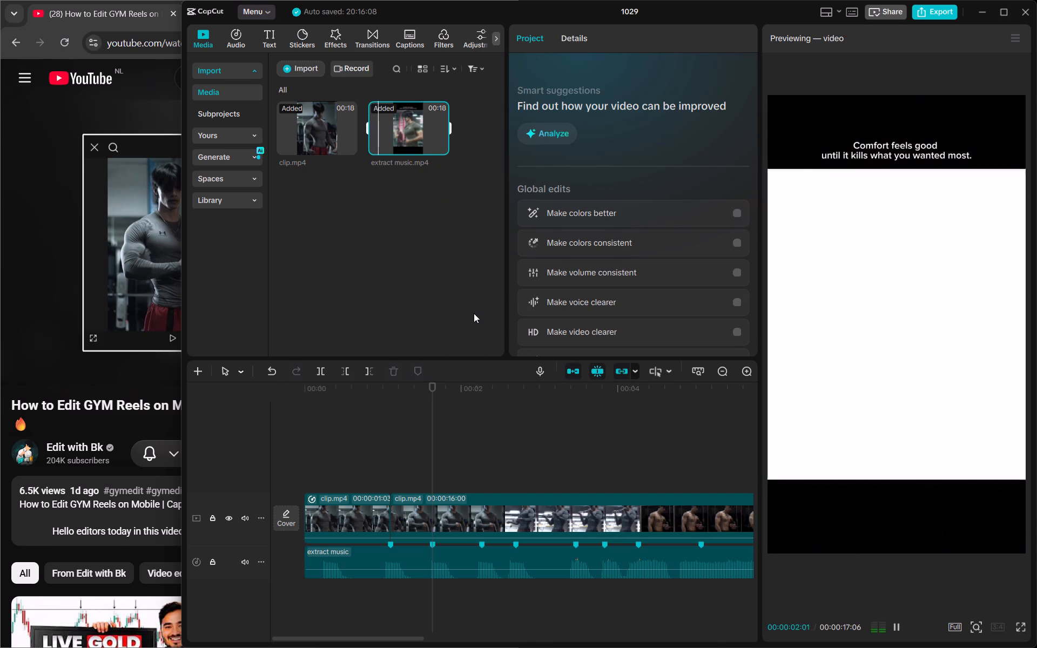
pyautogui.click(356, 207)
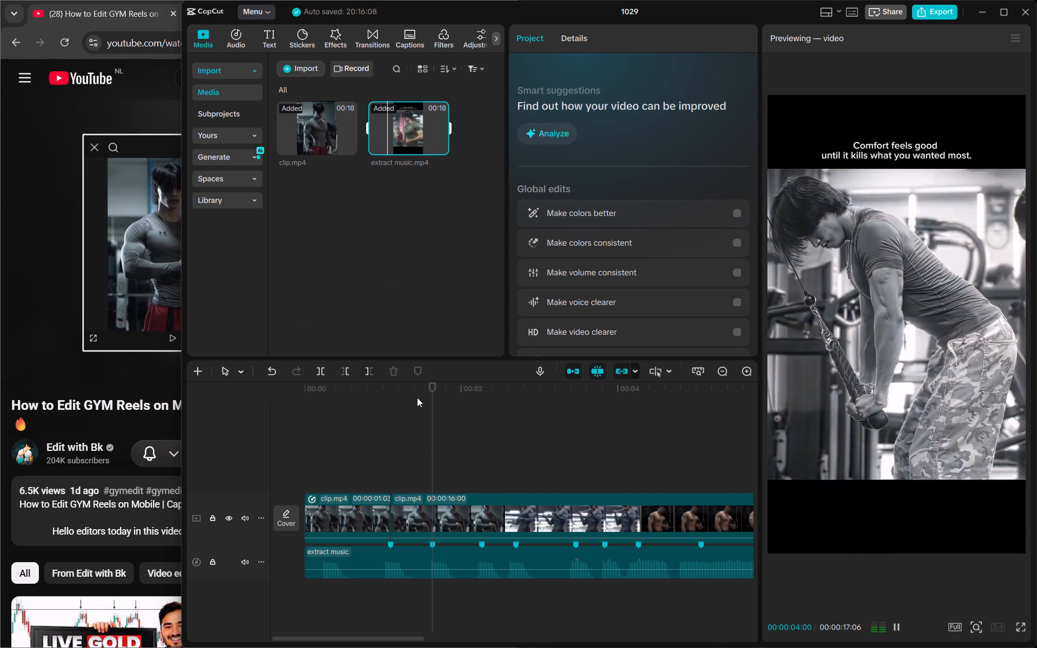
pyautogui.doubleClick(439, 442)
pyautogui.moveTo(439, 442); pyautogui.dragTo(381, 441)
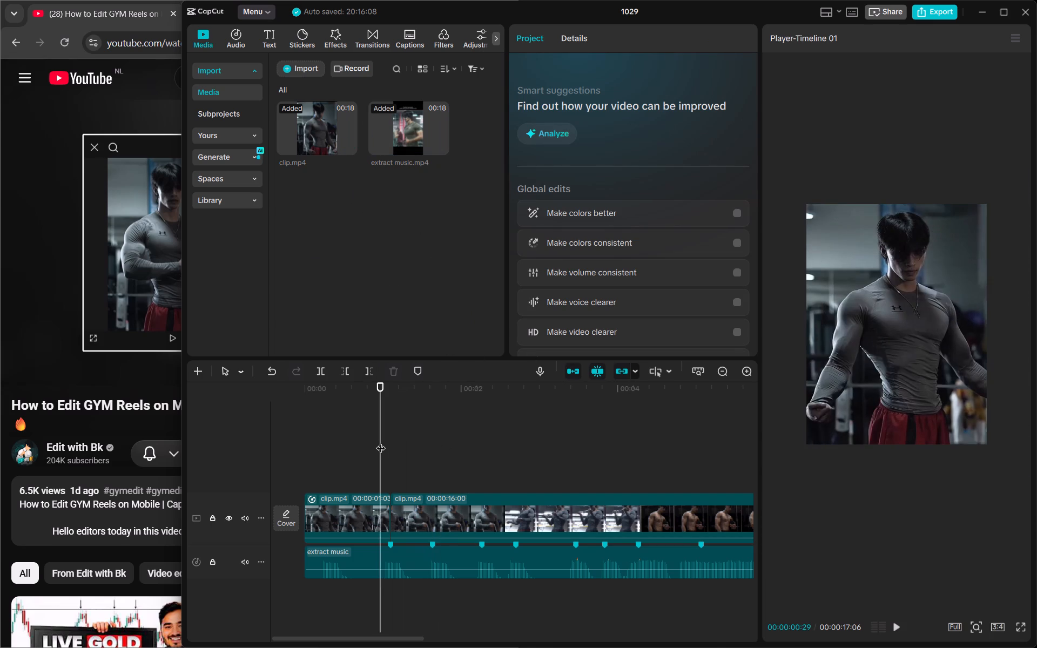
pyautogui.press('space')
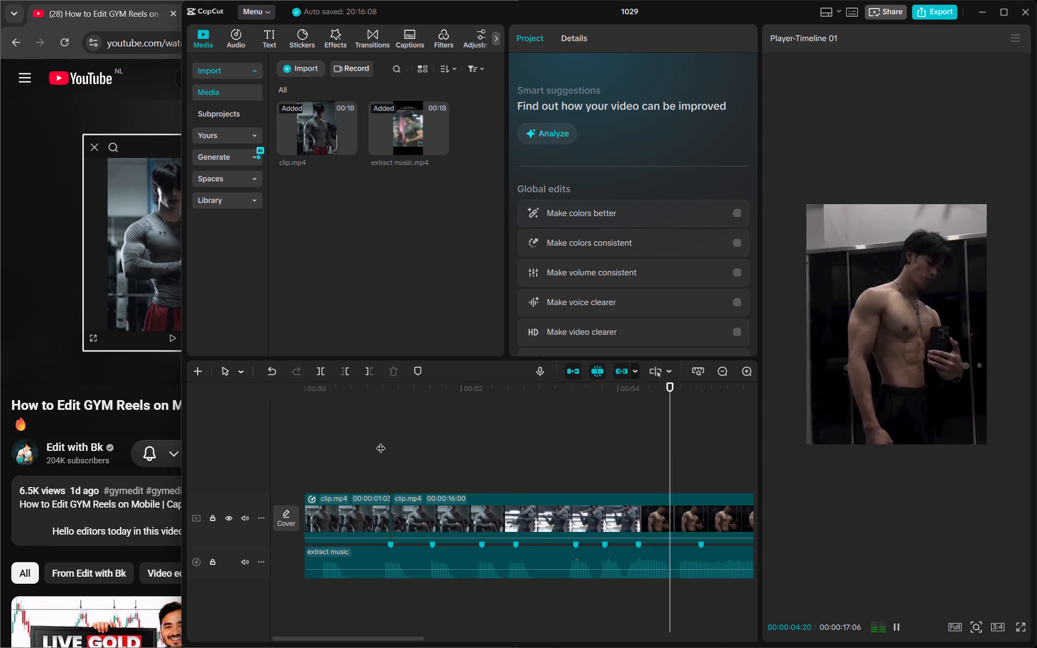
pyautogui.press('space')
pyautogui.click(426, 397)
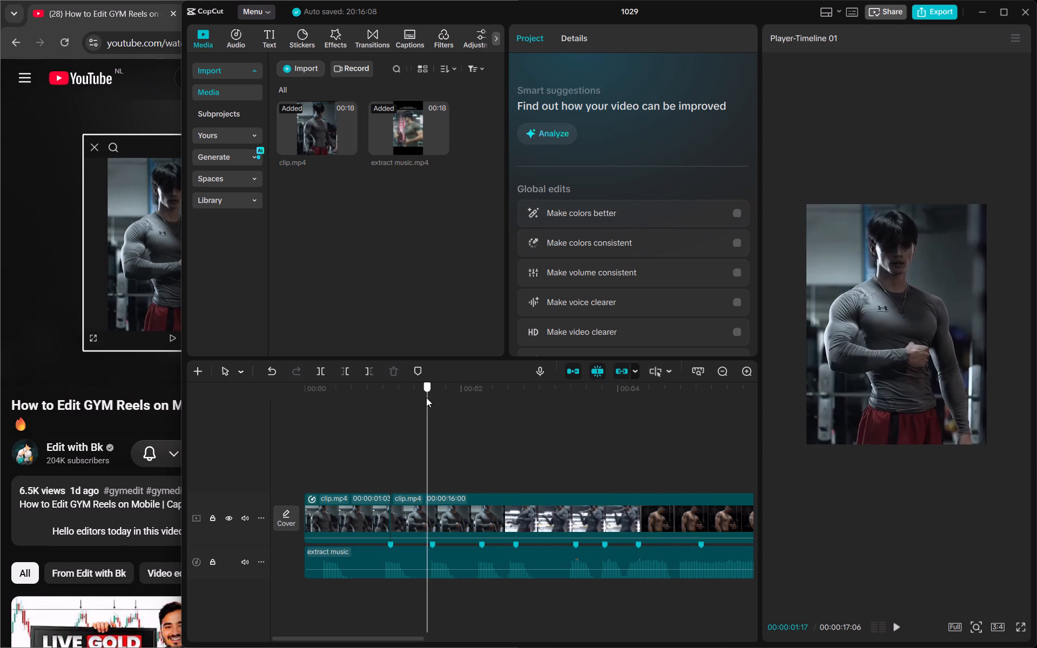
pyautogui.press('space')
pyautogui.press('space')
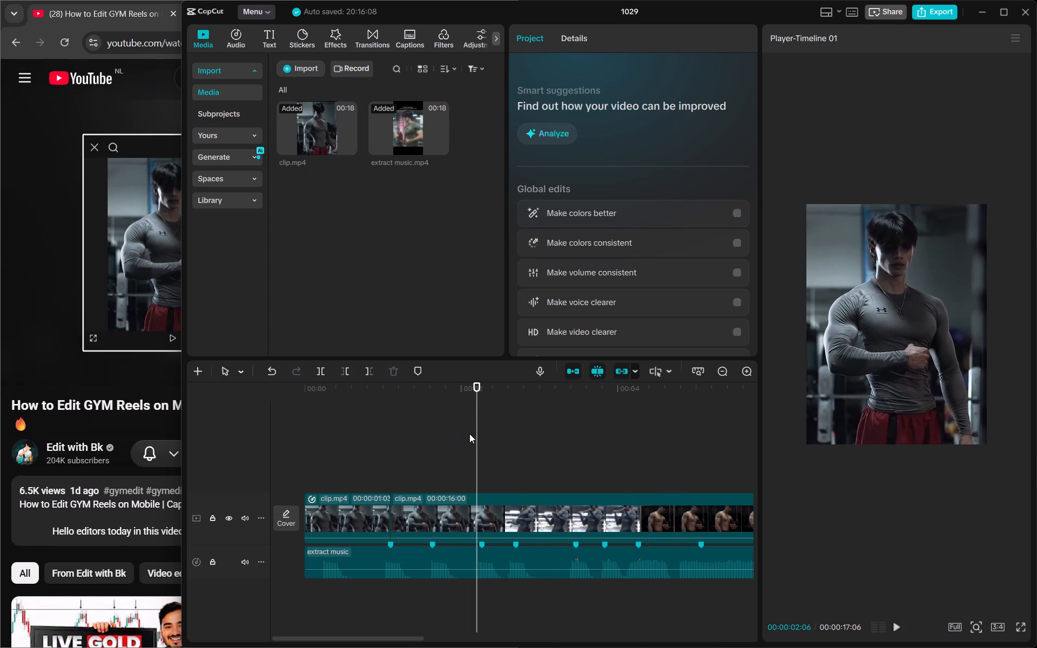
# Split clip.mp4 at the second beat marker, 00:00:01:19, and trim the following piece's start to leave 00:00:14:20.
pyautogui.moveTo(473, 437); pyautogui.dragTo(433, 448)
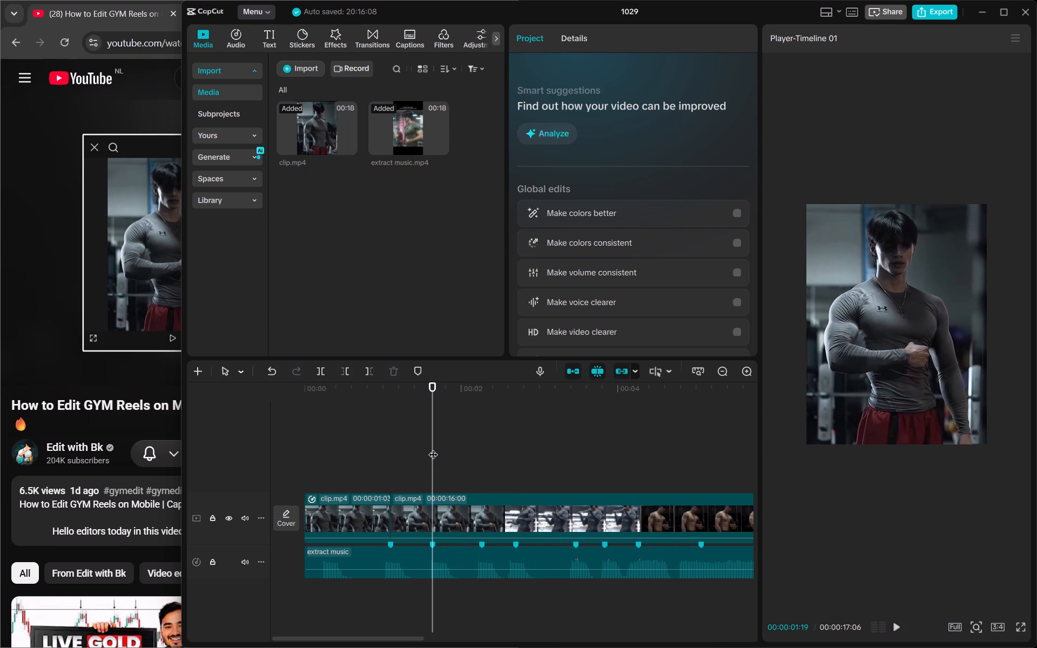
pyautogui.press('g')
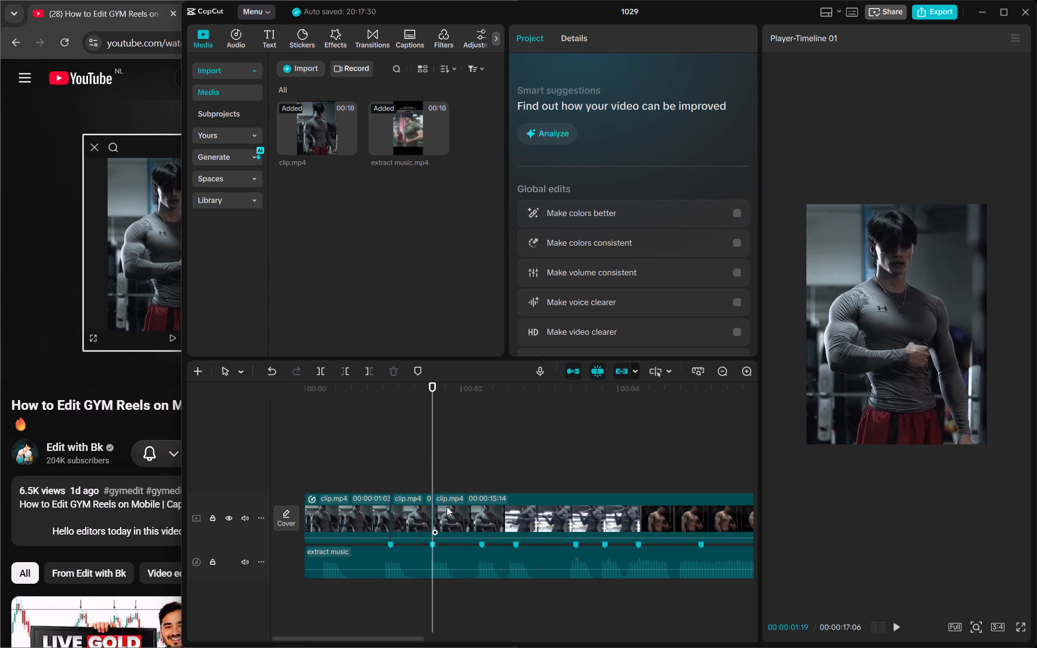
pyautogui.click(447, 507)
pyautogui.moveTo(436, 517); pyautogui.dragTo(470, 512)
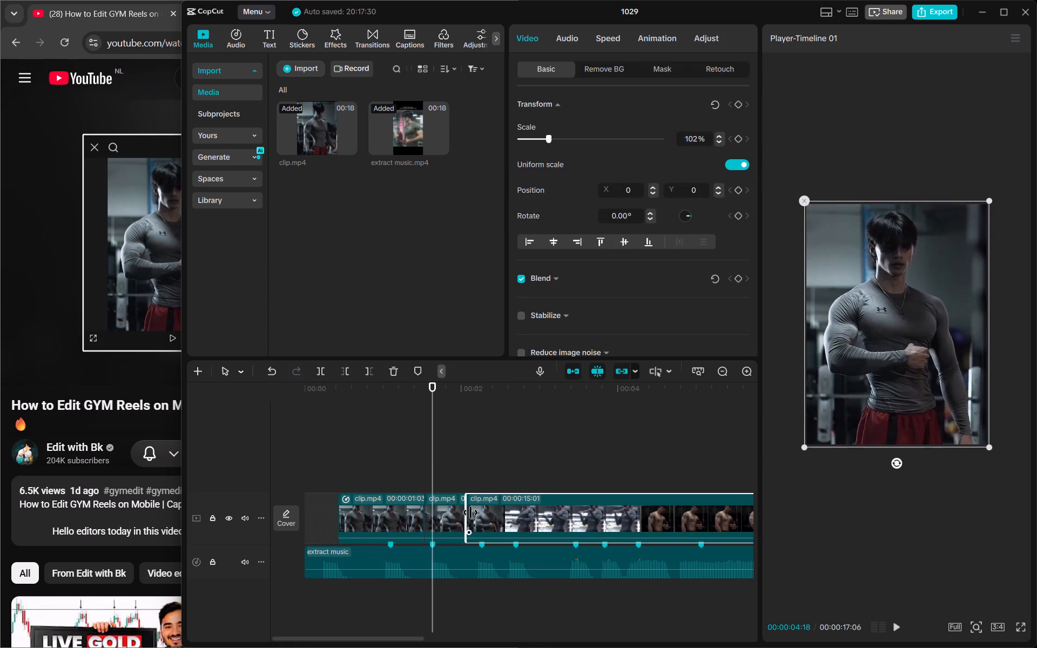
pyautogui.moveTo(470, 512); pyautogui.dragTo(499, 515)
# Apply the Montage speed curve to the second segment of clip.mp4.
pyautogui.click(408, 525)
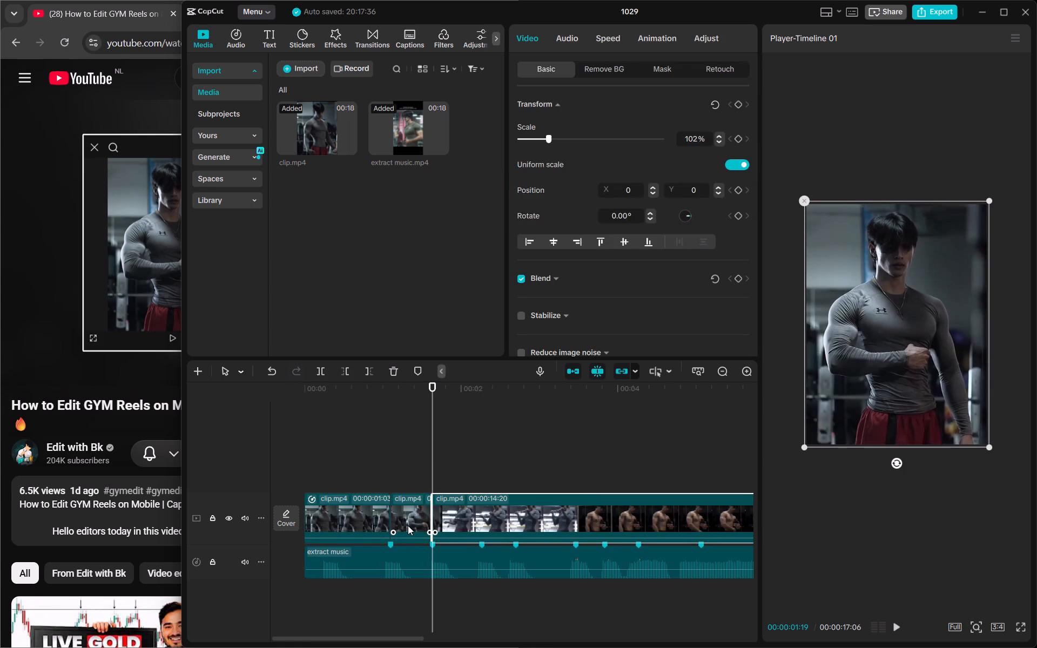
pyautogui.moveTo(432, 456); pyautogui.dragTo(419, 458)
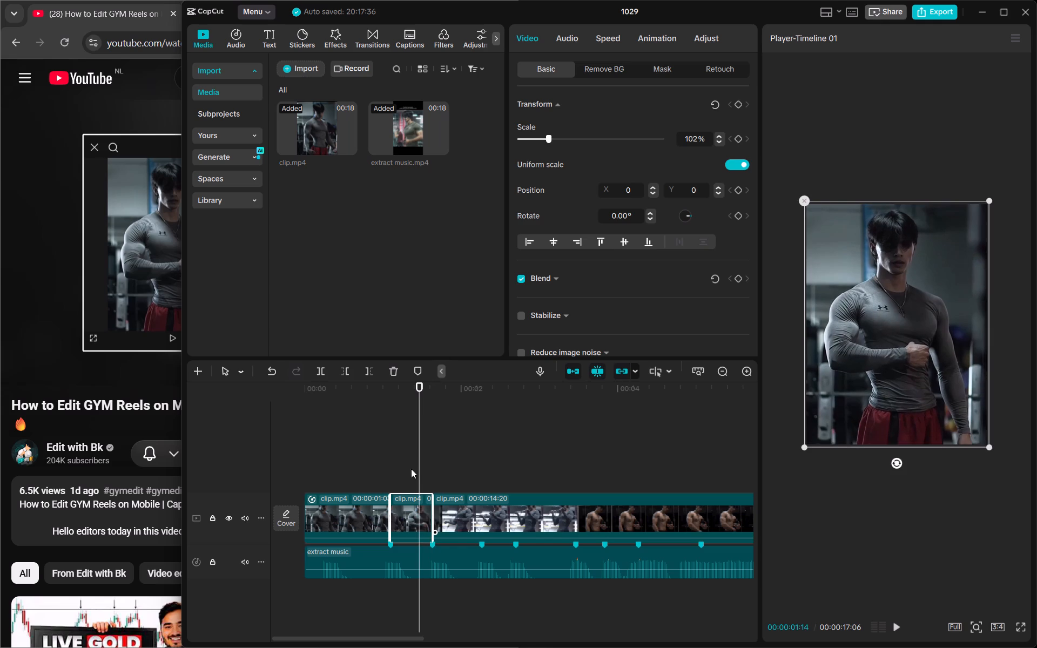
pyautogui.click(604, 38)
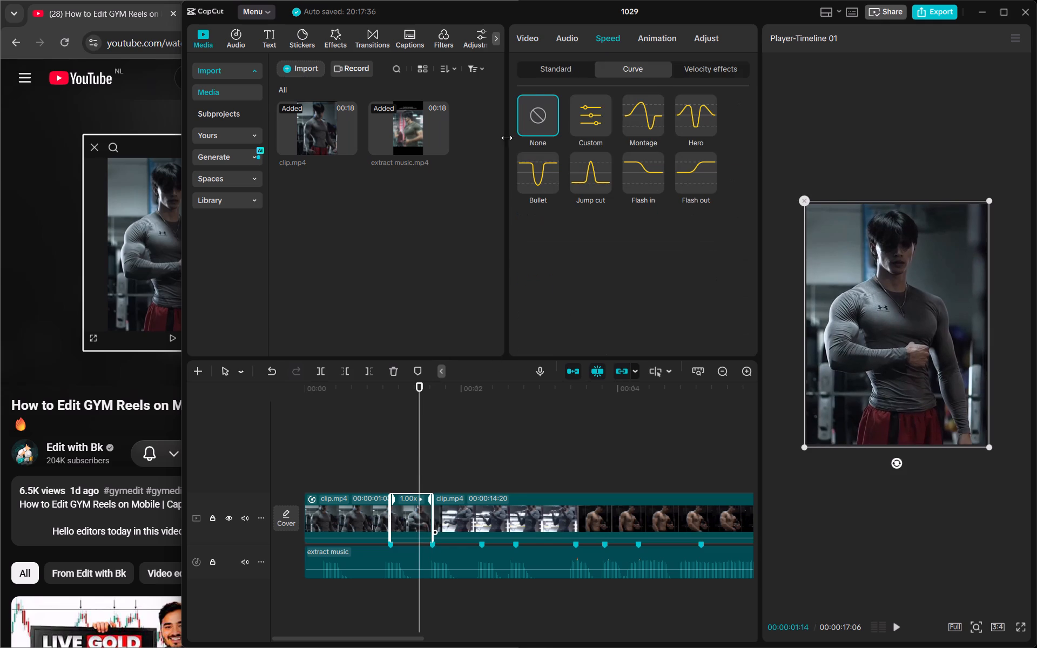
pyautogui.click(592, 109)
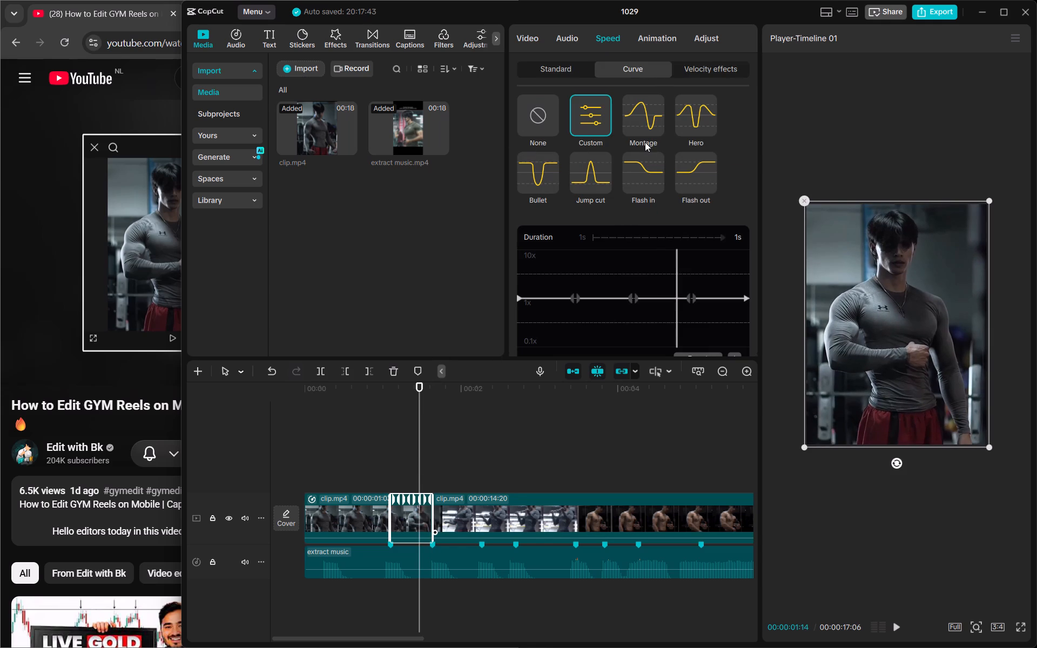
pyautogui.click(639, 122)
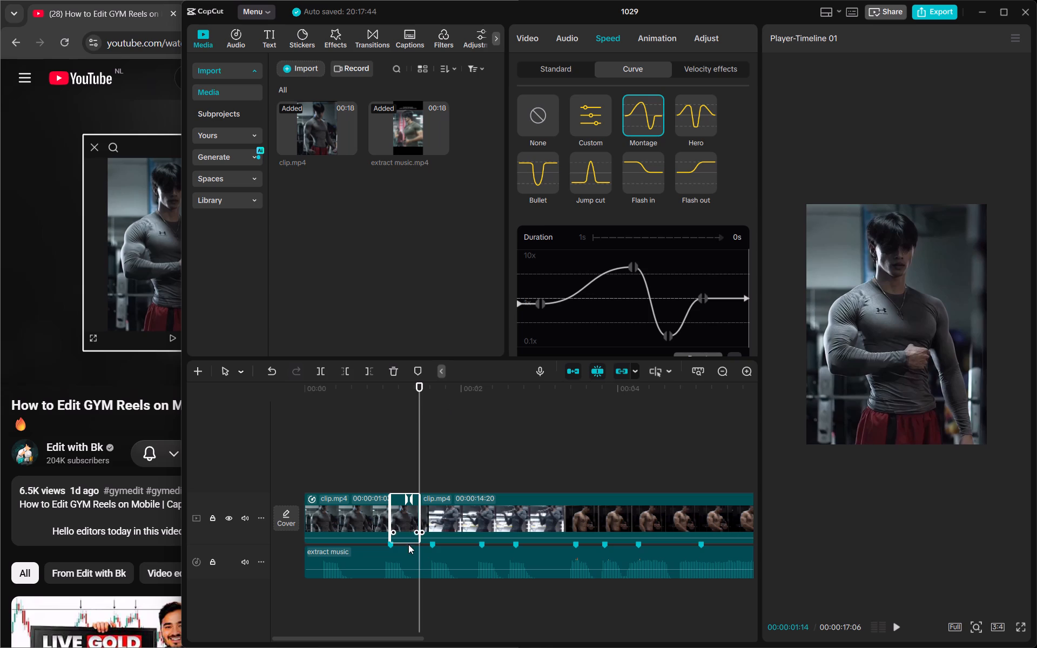
# Extend the end of the second segment to the second beat marker at 00:00:01:19 and play it against the music.
pyautogui.moveTo(420, 521); pyautogui.dragTo(428, 520)
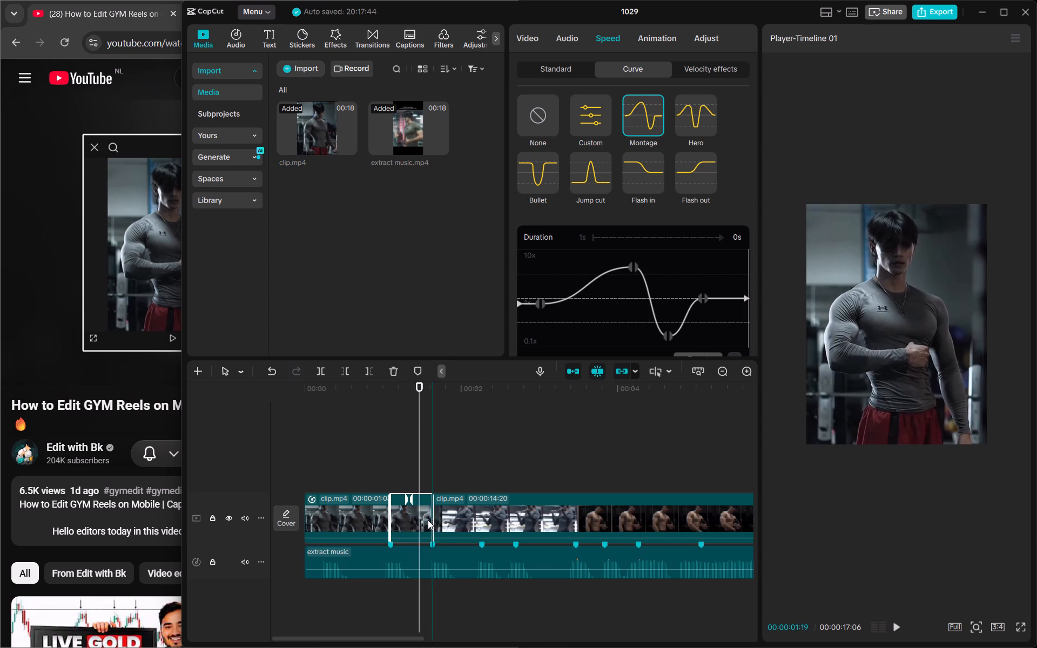
pyautogui.moveTo(420, 473); pyautogui.dragTo(388, 471)
pyautogui.press('space')
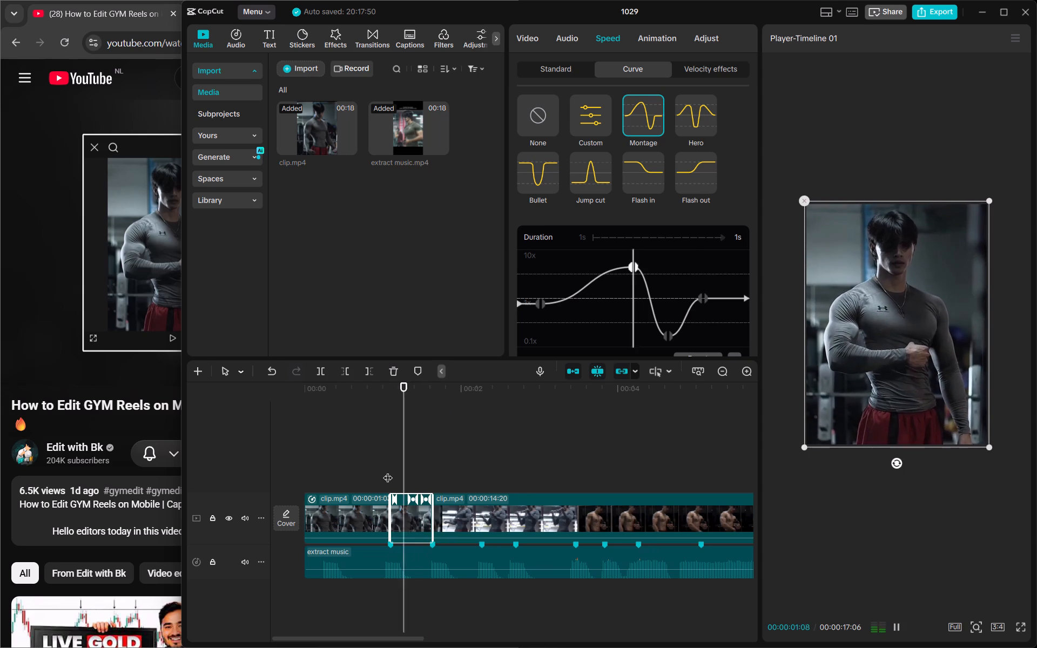
pyautogui.press('space')
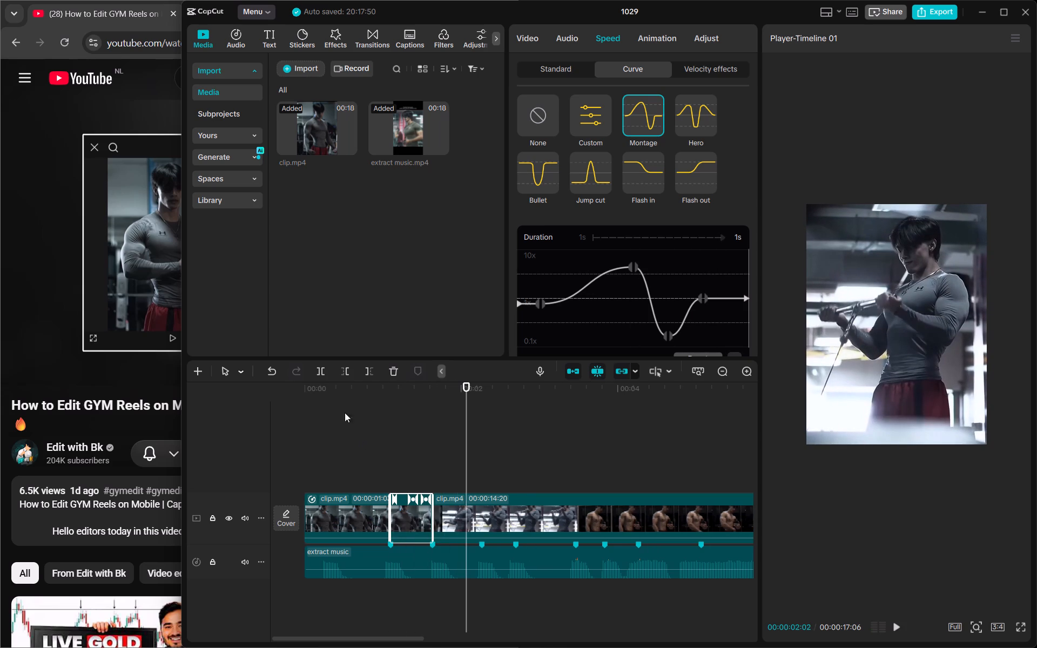
pyautogui.click(309, 392)
pyautogui.press('space')
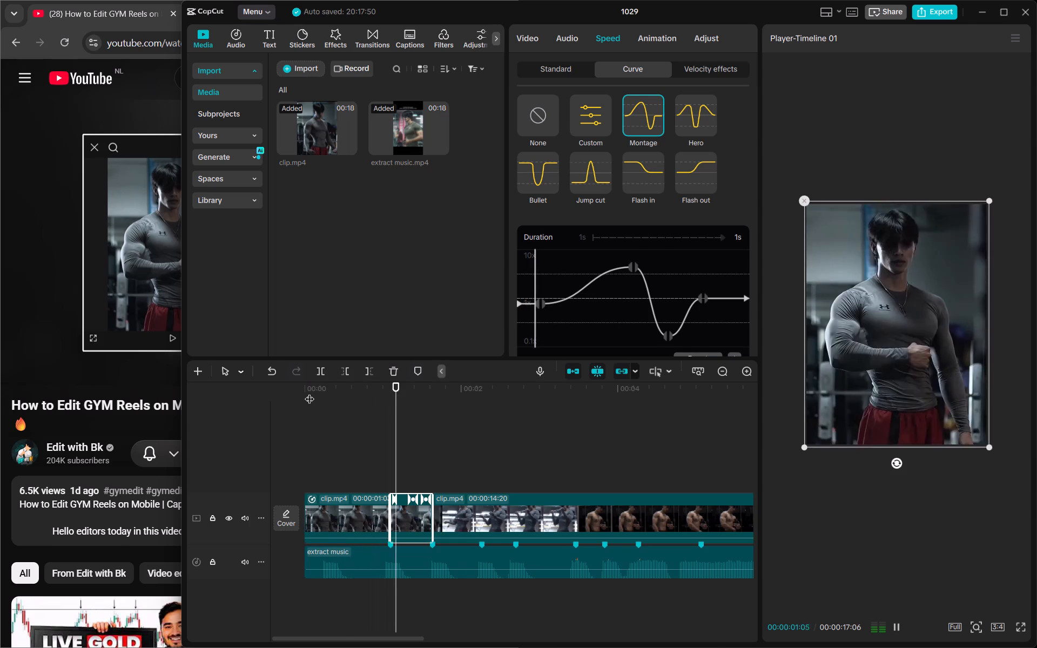
pyautogui.press('space')
# Apply a Custom speed curve to the second segment and raise its starting point to about 3.88x.
pyautogui.click(409, 523)
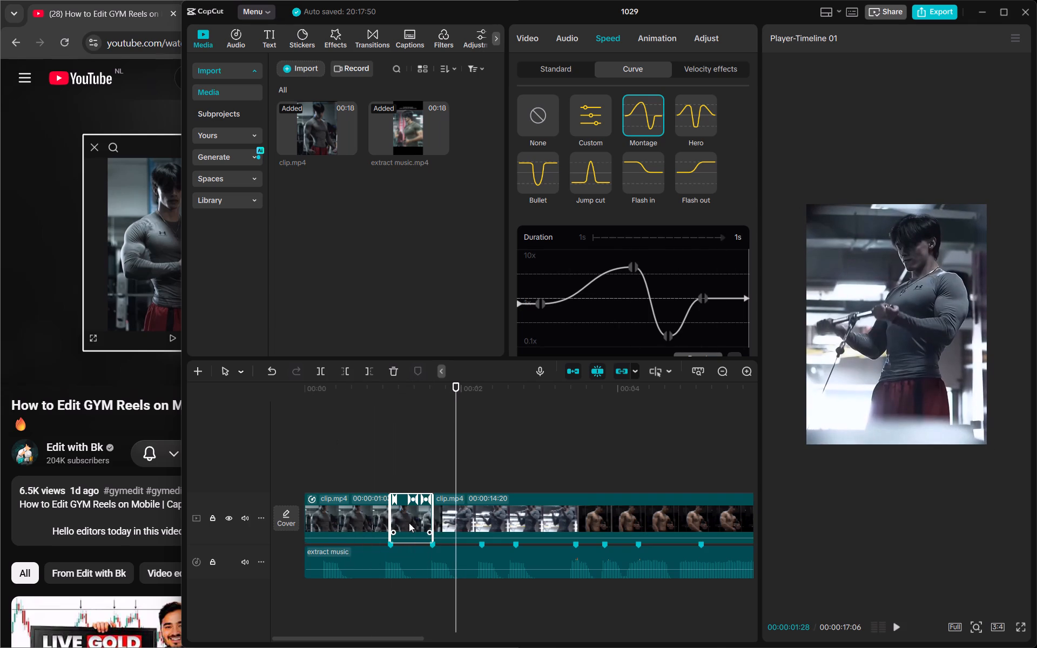
pyautogui.click(587, 123)
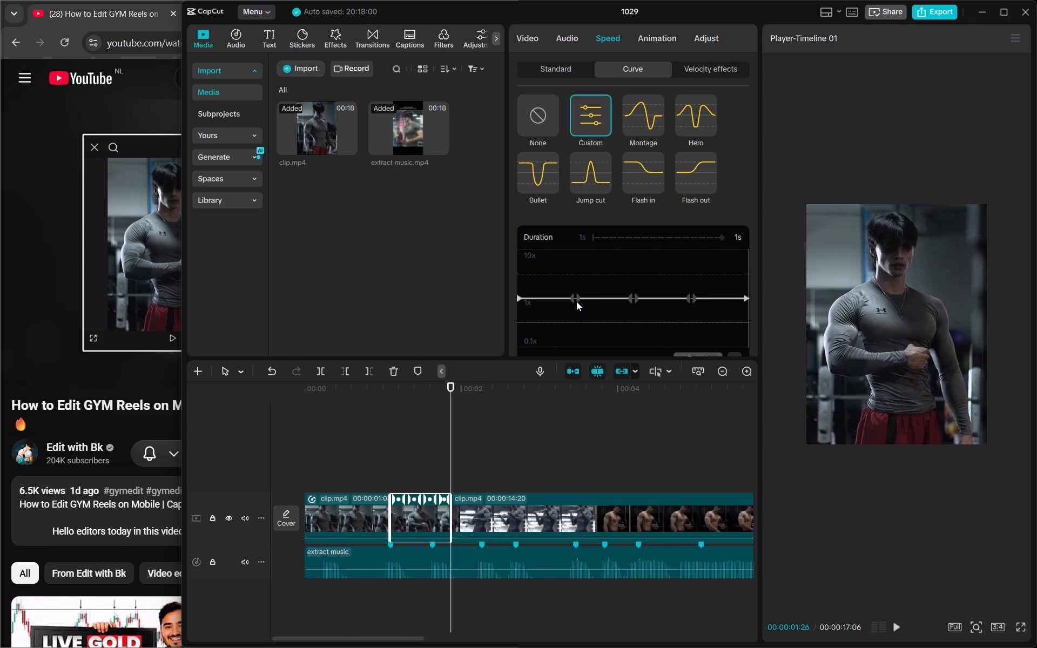
pyautogui.click(574, 300)
pyautogui.moveTo(516, 296); pyautogui.dragTo(519, 283)
pyautogui.moveTo(519, 286); pyautogui.dragTo(519, 273)
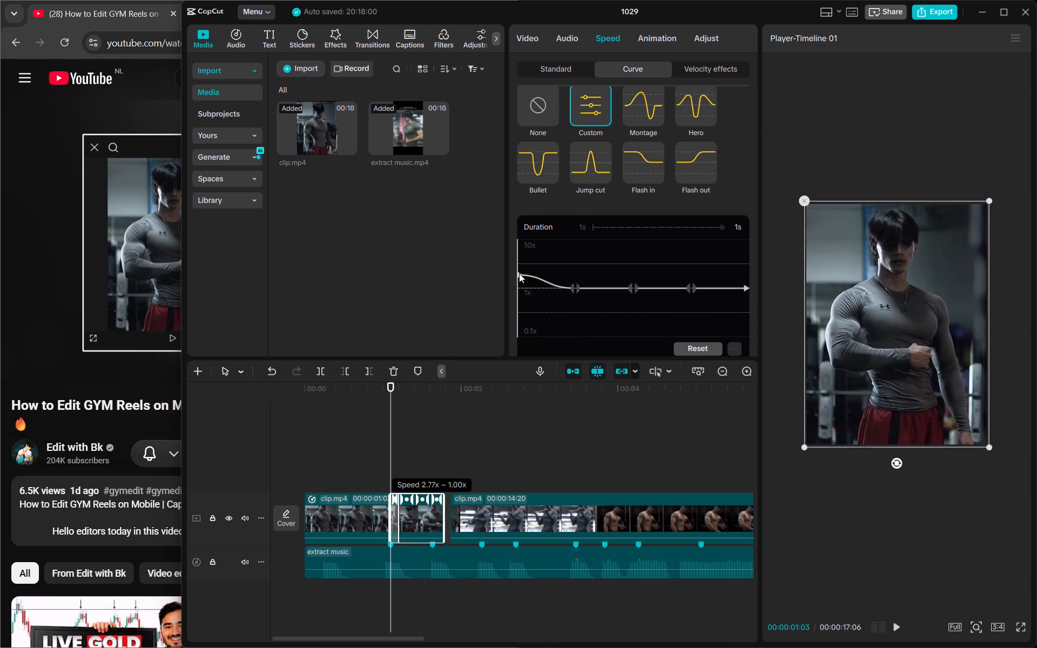
pyautogui.moveTo(519, 273); pyautogui.dragTo(519, 273)
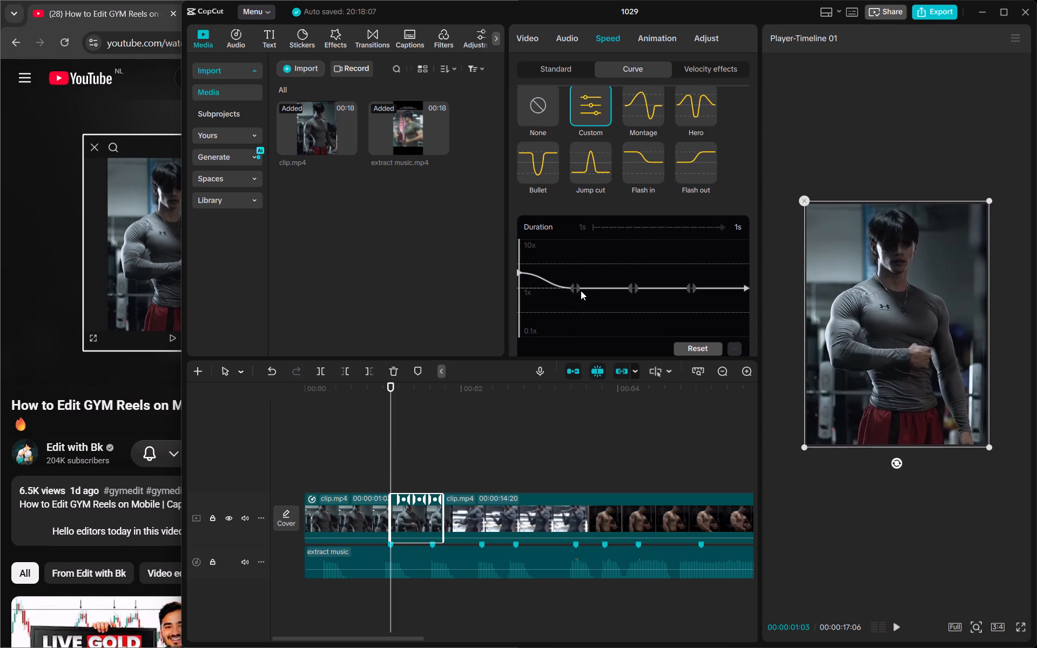
# Lower the Custom curve's first inner point to about 0.52x and shift it slightly later along the curve.
pyautogui.doubleClick(574, 288)
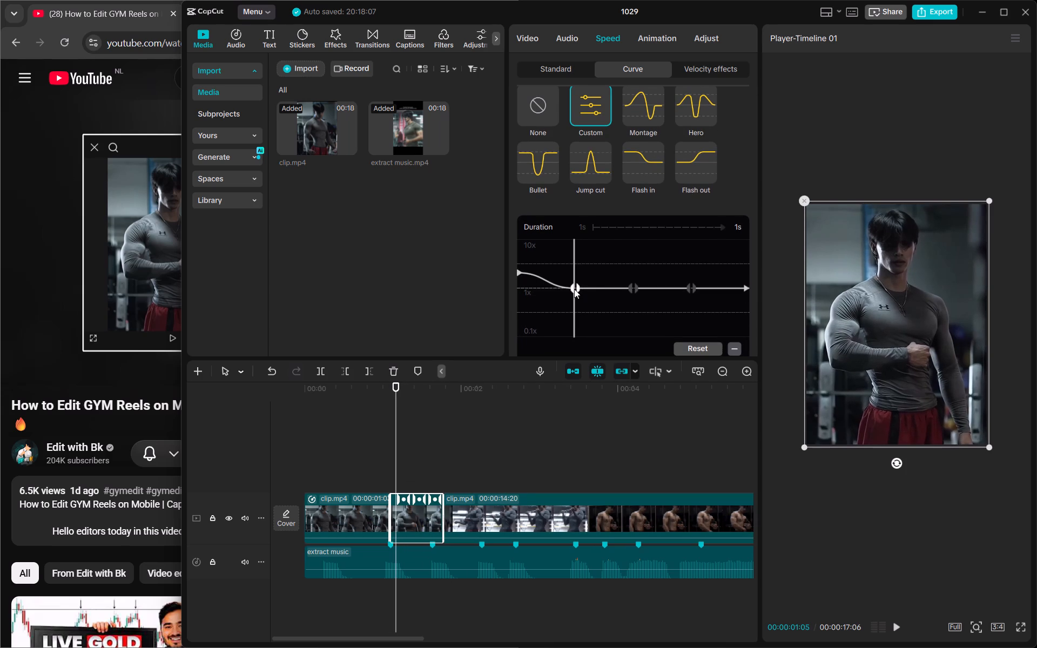
pyautogui.click(574, 289)
pyautogui.moveTo(575, 287); pyautogui.dragTo(588, 311)
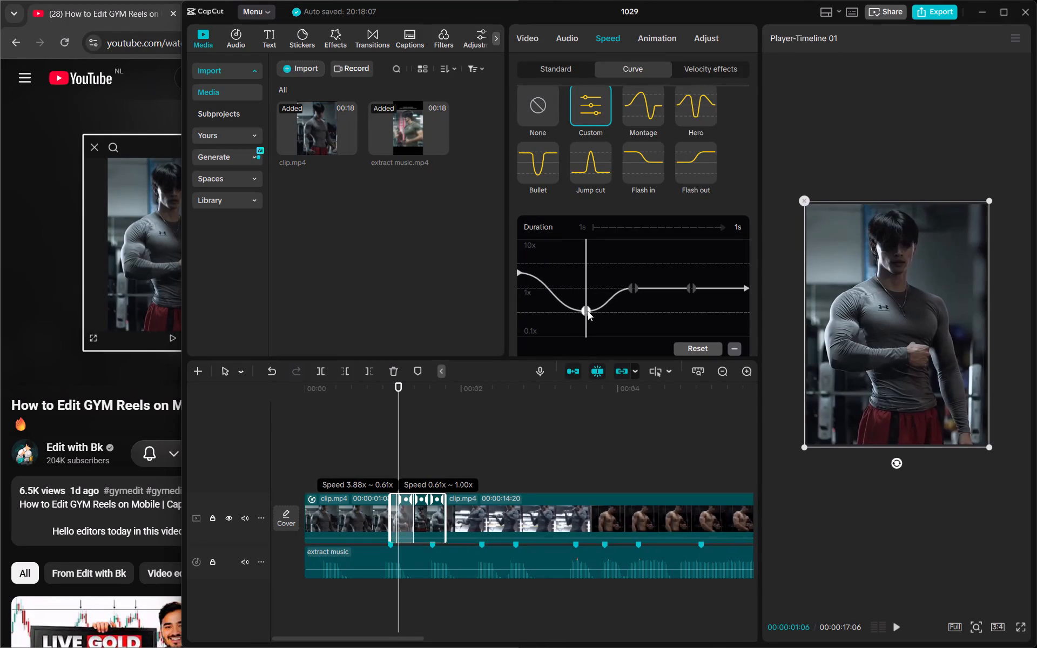
pyautogui.moveTo(588, 311); pyautogui.dragTo(590, 315)
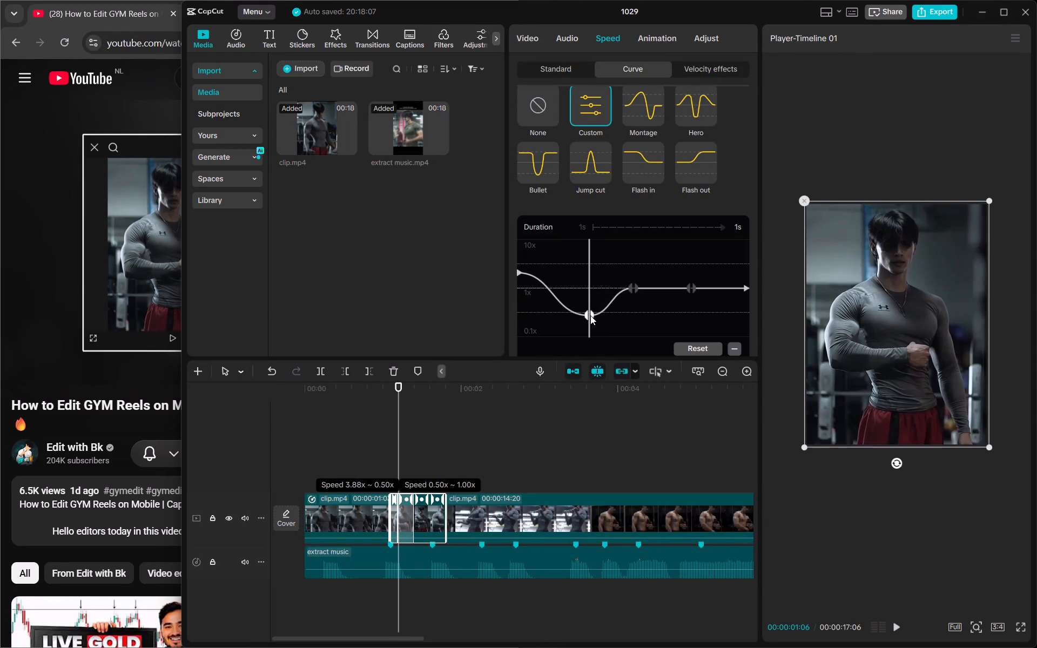
pyautogui.moveTo(590, 315); pyautogui.dragTo(594, 314)
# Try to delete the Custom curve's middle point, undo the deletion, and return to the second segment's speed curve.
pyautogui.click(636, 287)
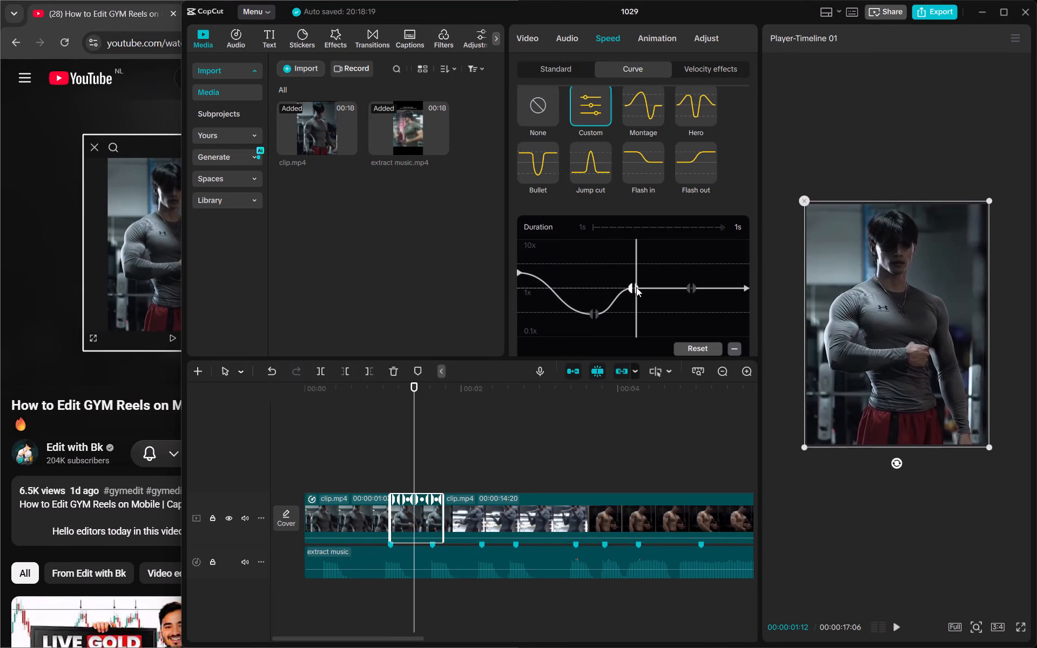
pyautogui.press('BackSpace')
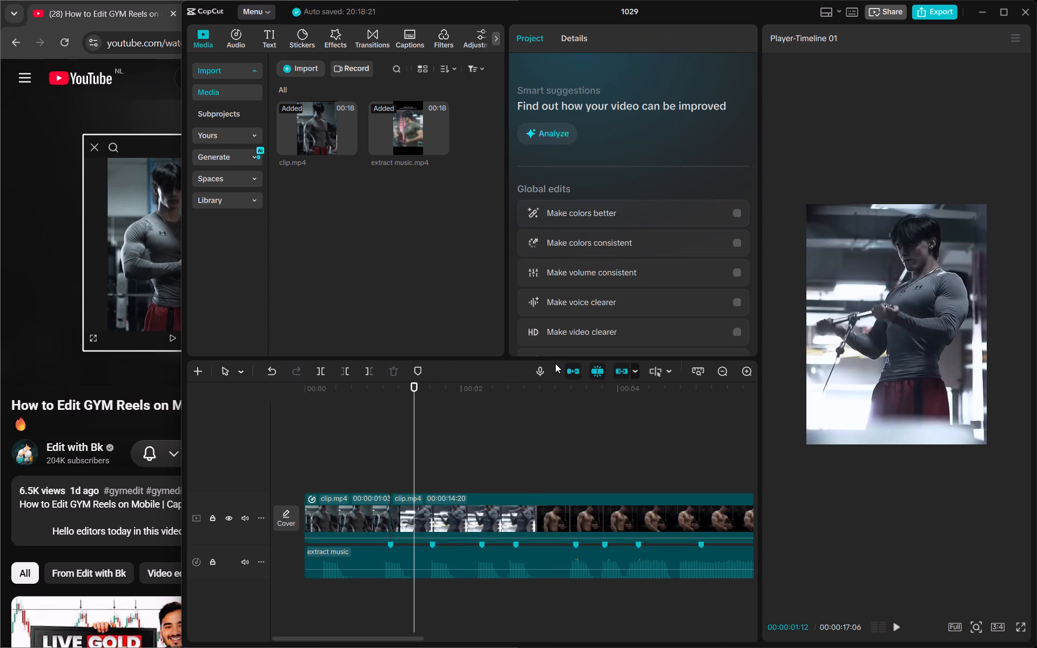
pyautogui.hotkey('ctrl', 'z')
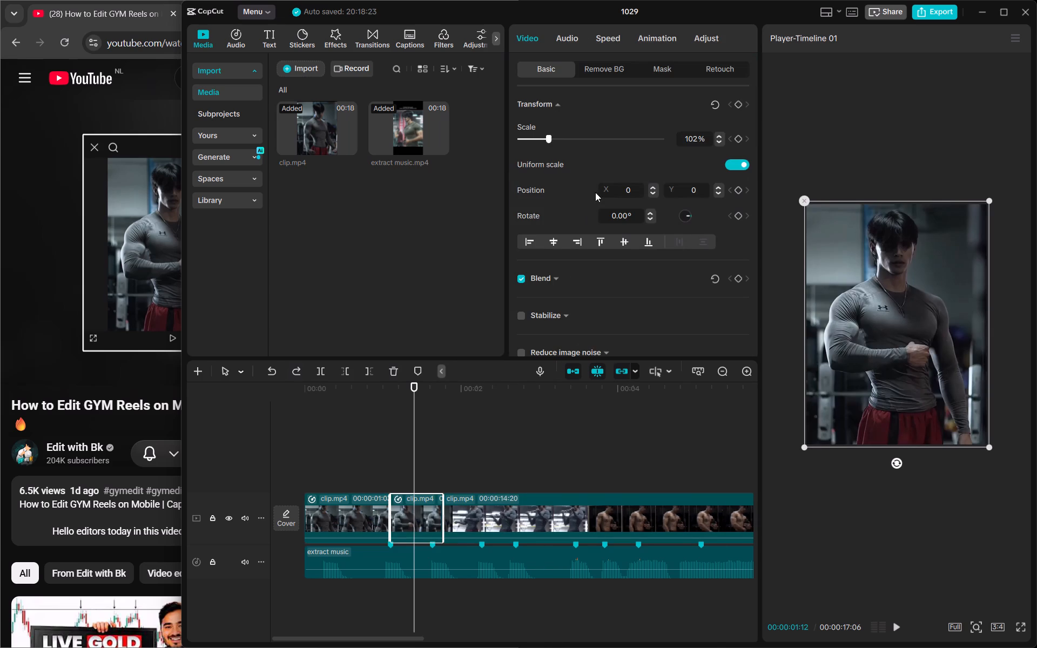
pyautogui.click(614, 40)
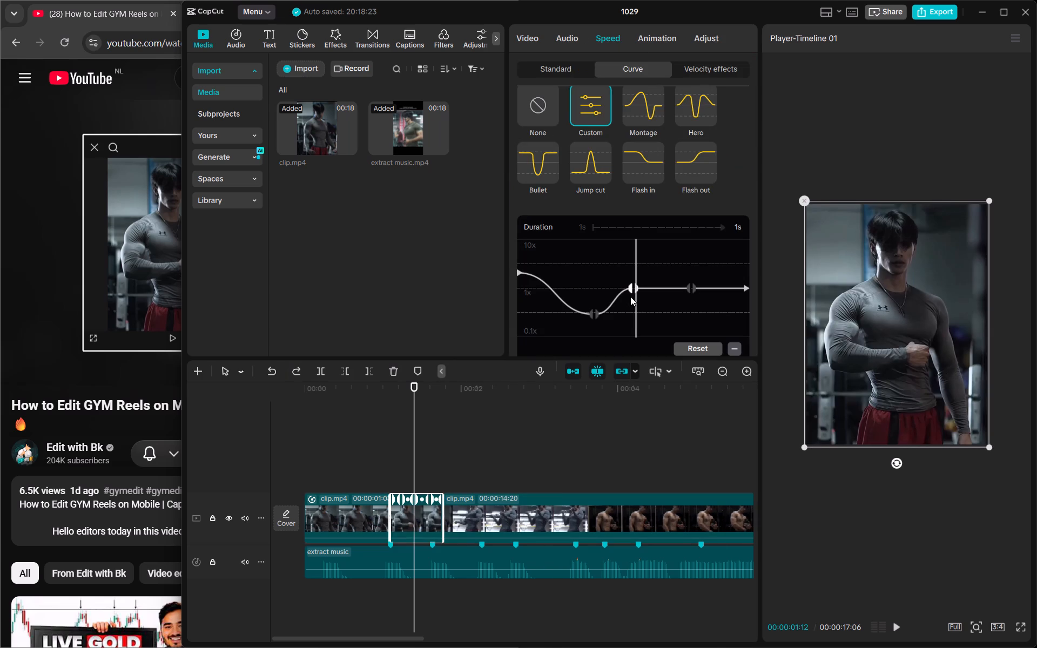
# Raise the Custom curve's middle point to slightly above 1x and delete the last inner point.
pyautogui.moveTo(633, 286); pyautogui.dragTo(636, 303)
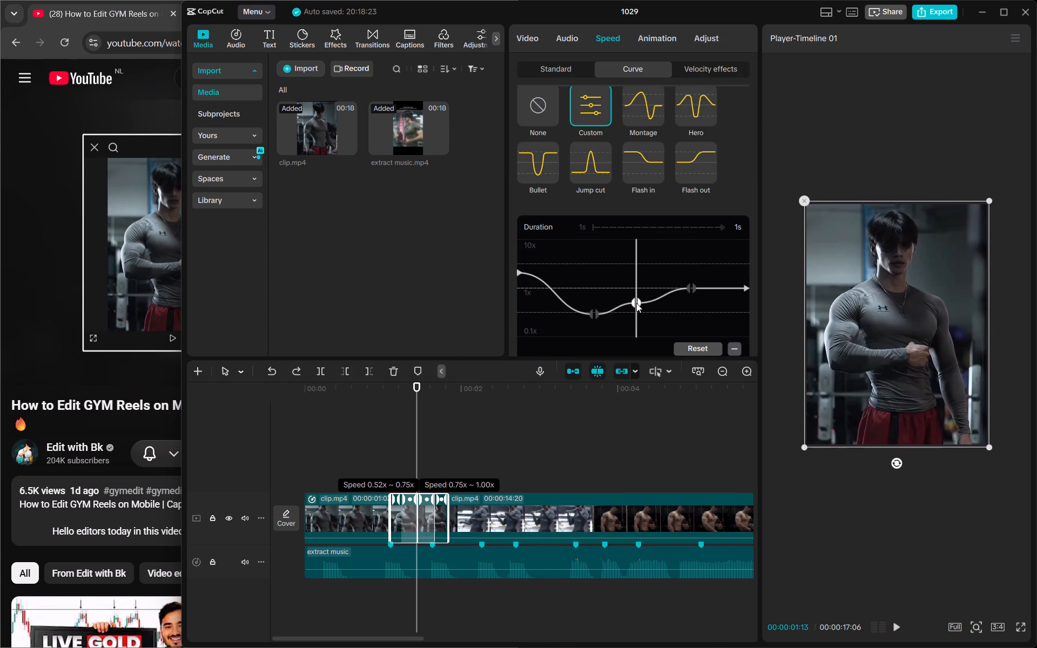
pyautogui.moveTo(636, 303); pyautogui.dragTo(632, 280)
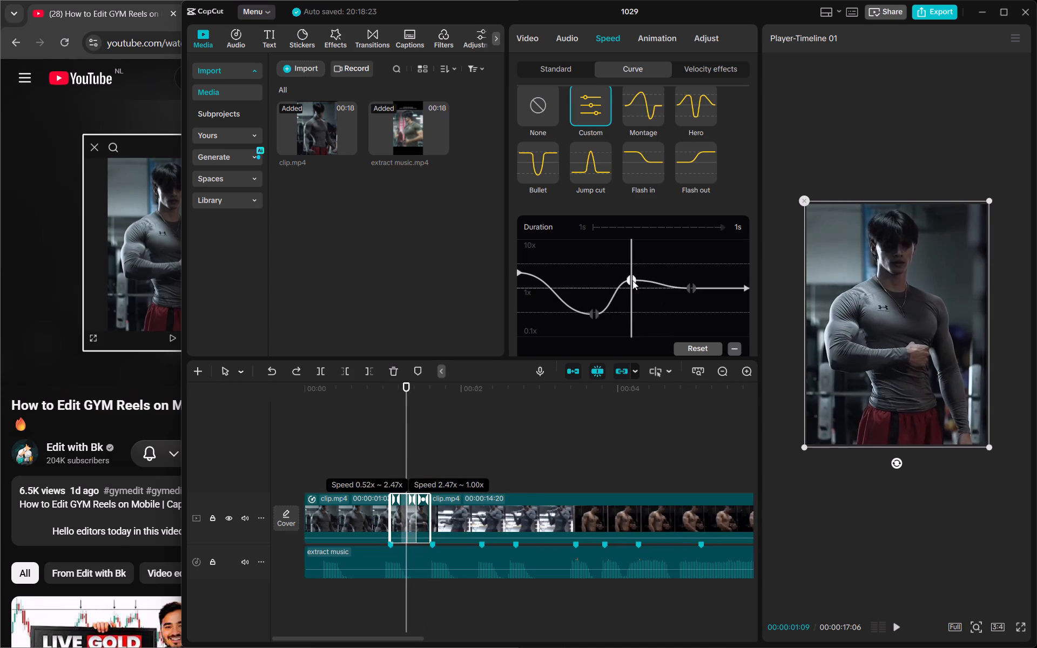
pyautogui.moveTo(632, 280); pyautogui.dragTo(639, 282)
pyautogui.click(696, 287)
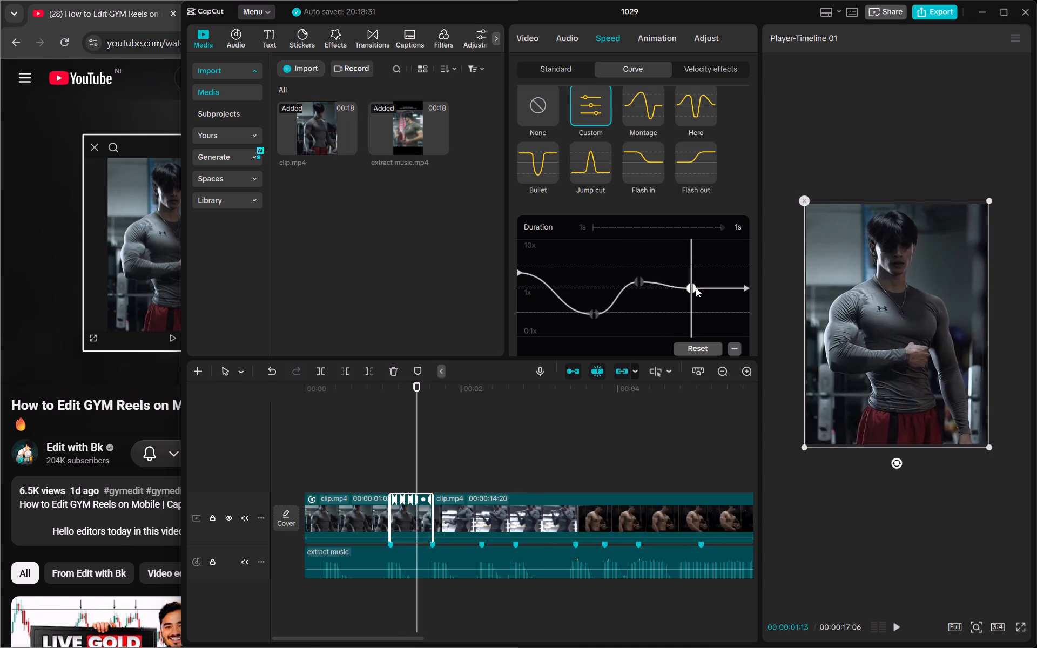
pyautogui.click(736, 348)
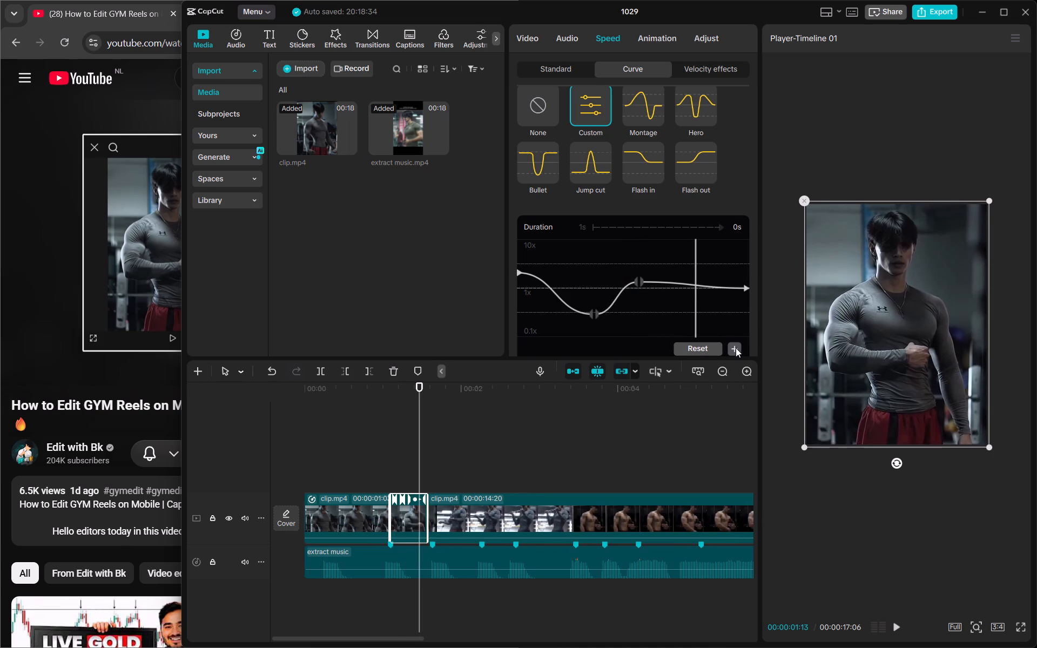
# Shift the Custom curve's last inner point later, to about 70% along the curve, and level it at 1x.
pyautogui.click(638, 280)
pyautogui.moveTo(638, 280); pyautogui.dragTo(642, 280)
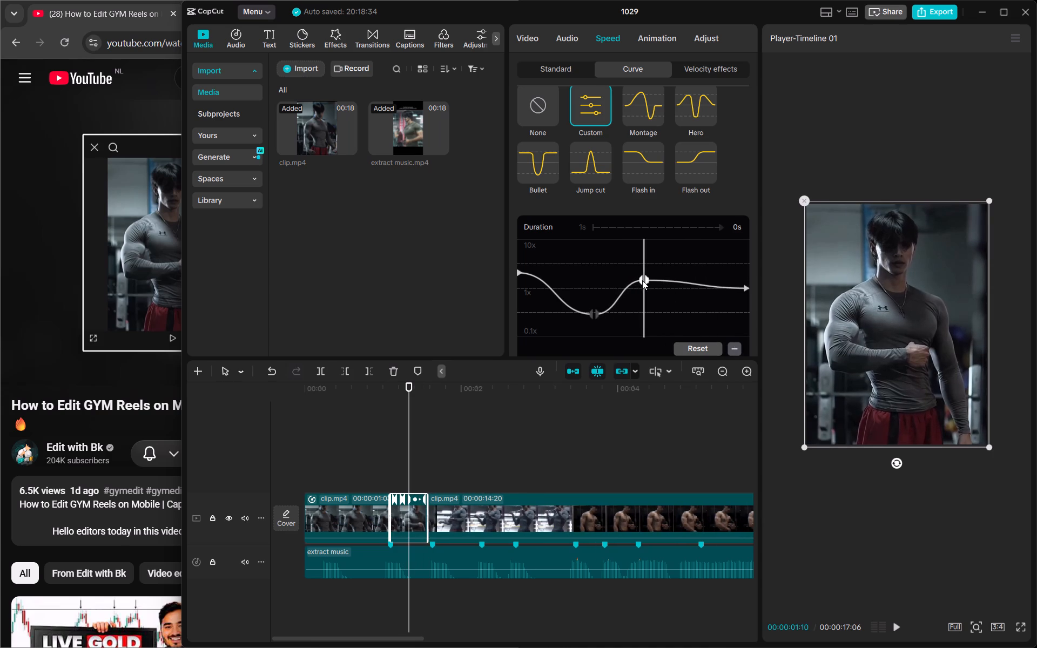
pyautogui.moveTo(642, 280); pyautogui.dragTo(670, 278)
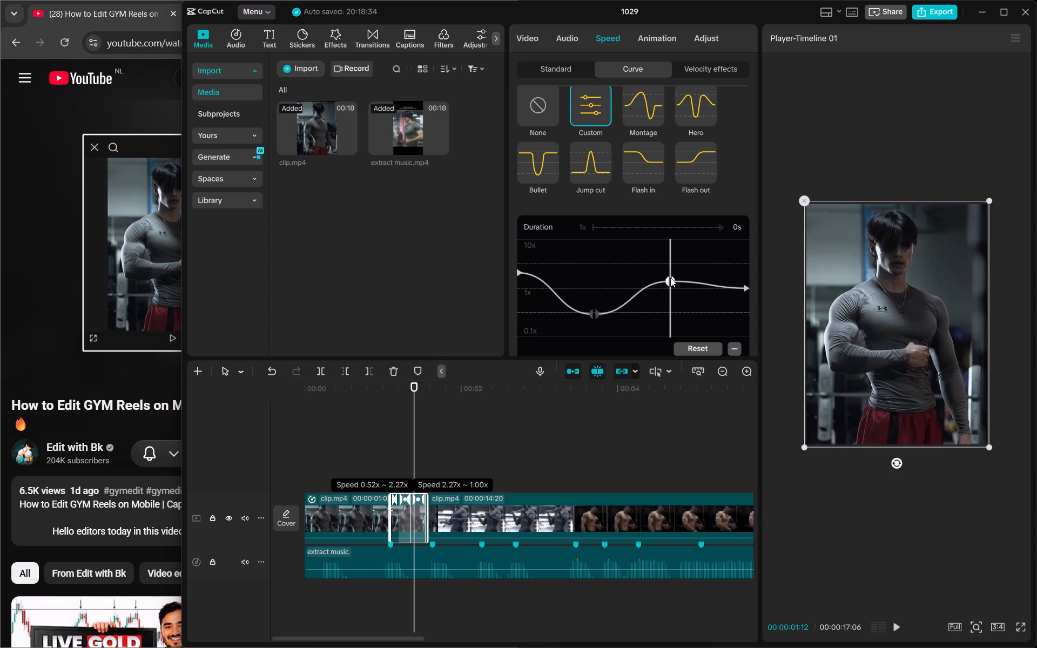
pyautogui.moveTo(670, 278); pyautogui.dragTo(673, 291)
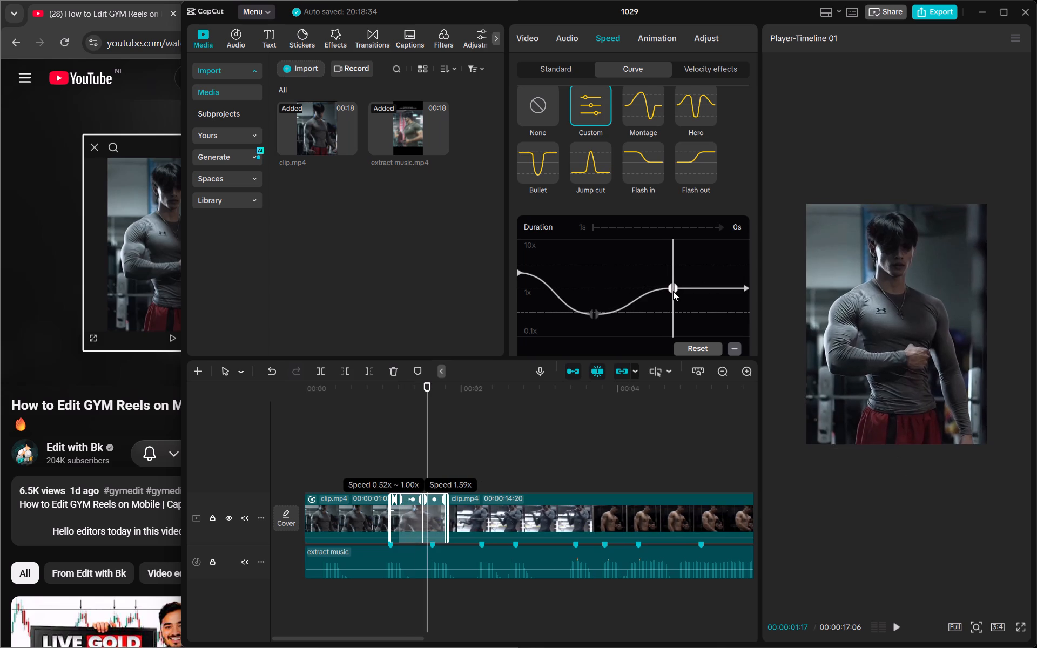
pyautogui.moveTo(673, 291); pyautogui.dragTo(674, 280)
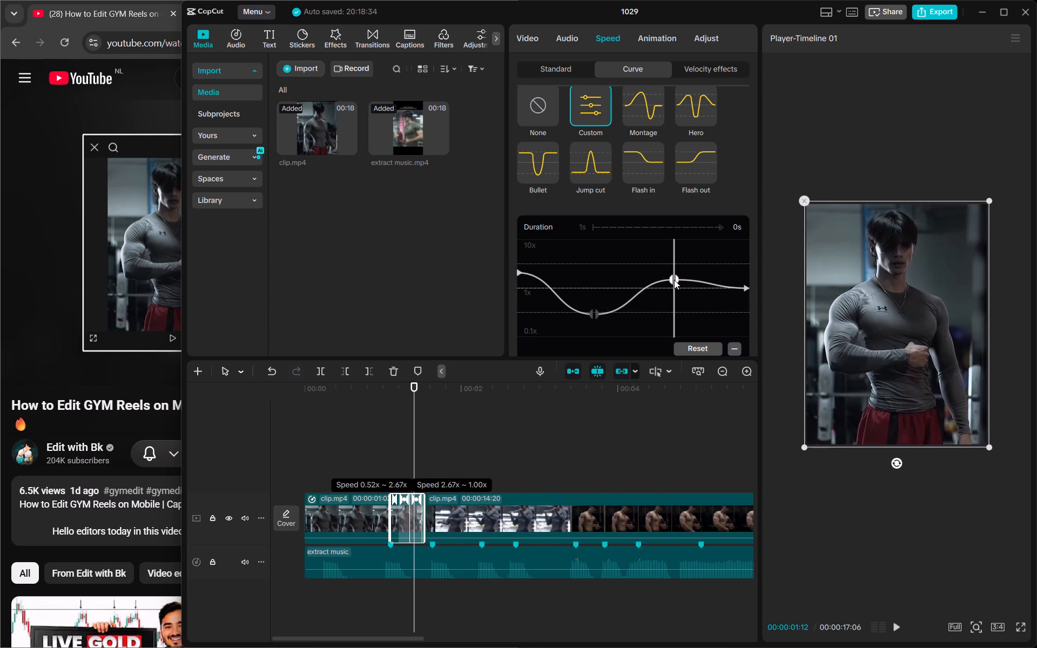
pyautogui.moveTo(674, 280); pyautogui.dragTo(679, 285)
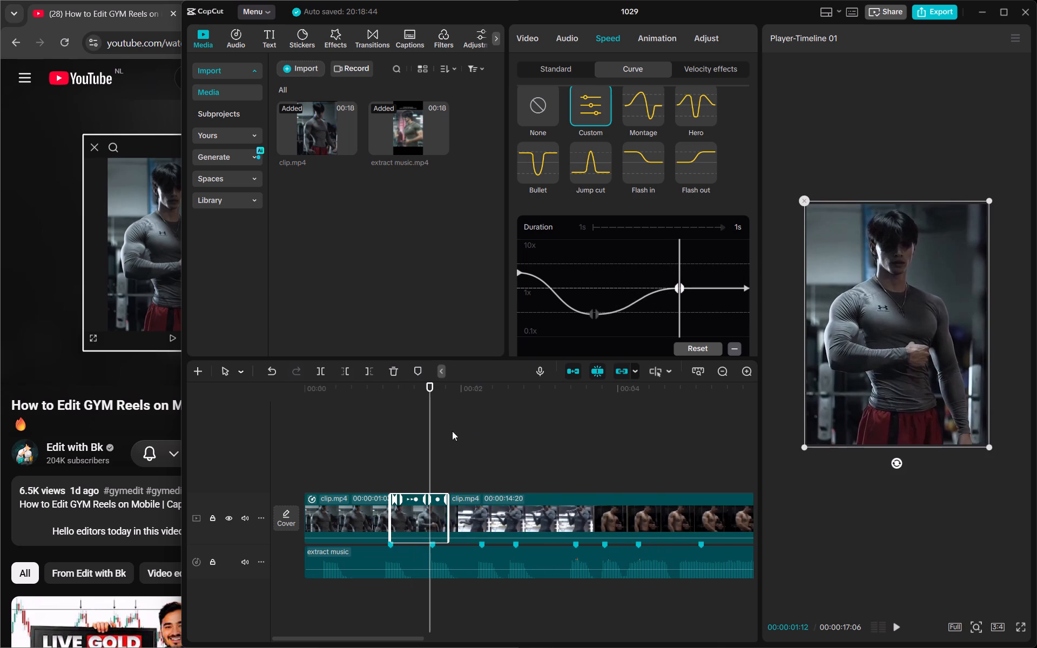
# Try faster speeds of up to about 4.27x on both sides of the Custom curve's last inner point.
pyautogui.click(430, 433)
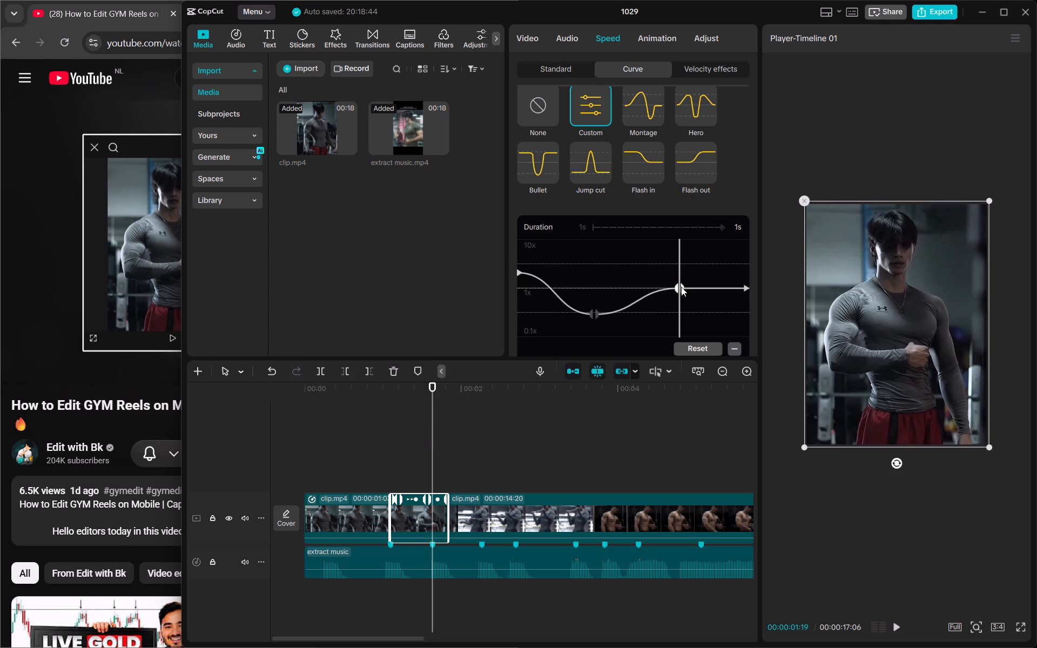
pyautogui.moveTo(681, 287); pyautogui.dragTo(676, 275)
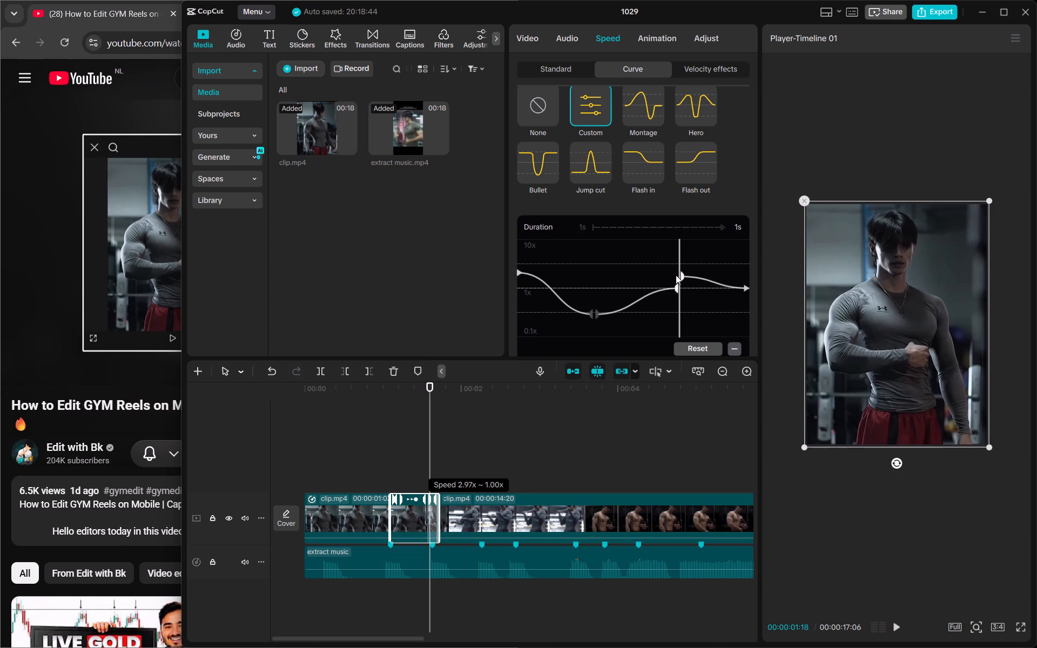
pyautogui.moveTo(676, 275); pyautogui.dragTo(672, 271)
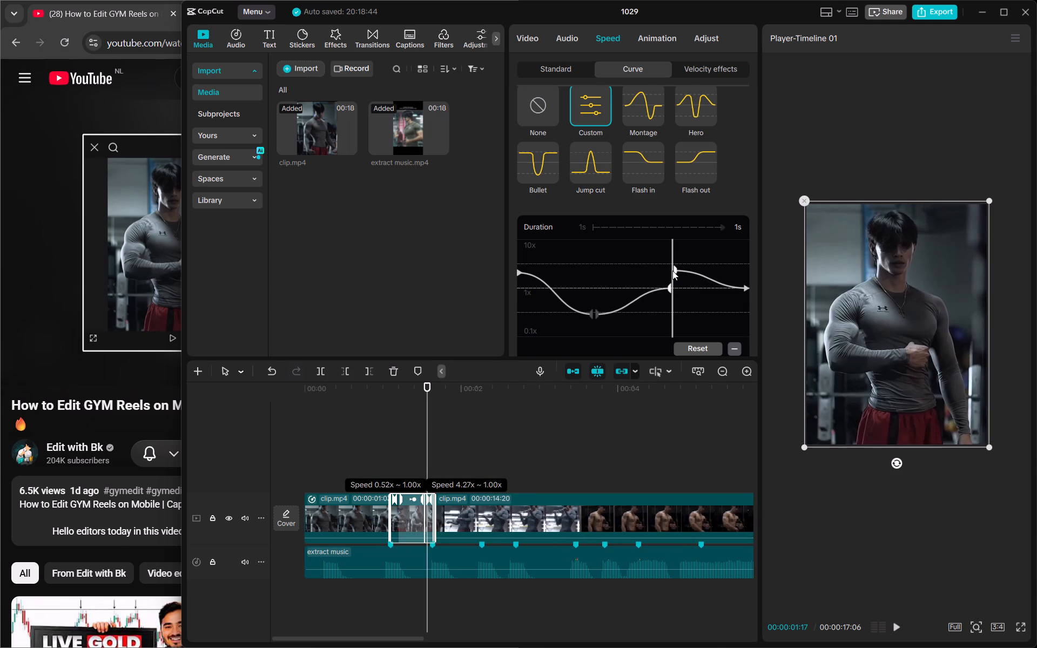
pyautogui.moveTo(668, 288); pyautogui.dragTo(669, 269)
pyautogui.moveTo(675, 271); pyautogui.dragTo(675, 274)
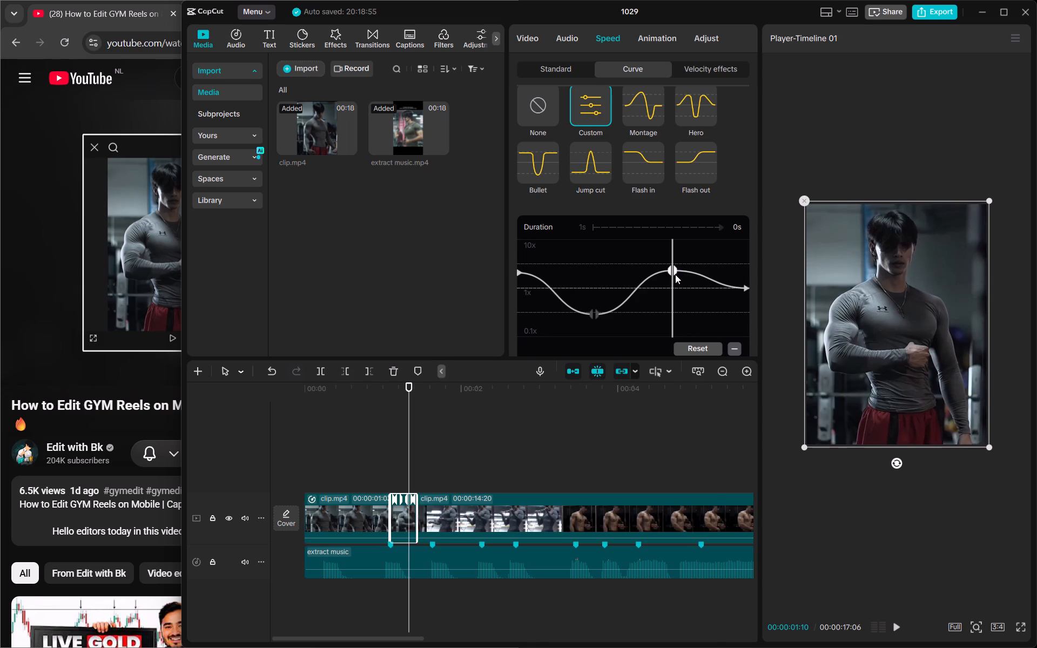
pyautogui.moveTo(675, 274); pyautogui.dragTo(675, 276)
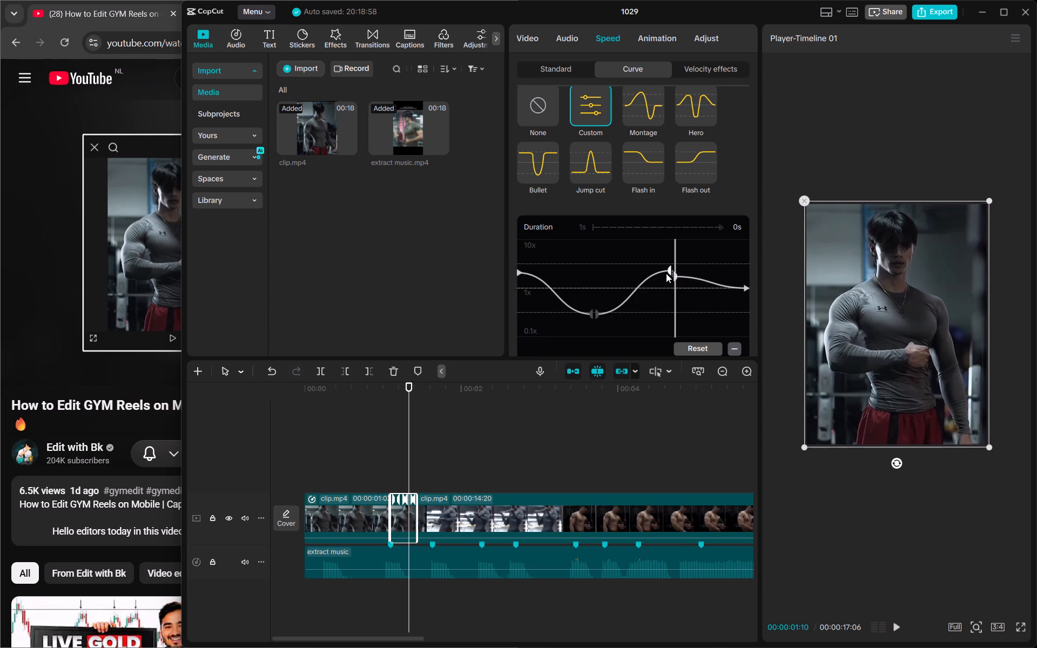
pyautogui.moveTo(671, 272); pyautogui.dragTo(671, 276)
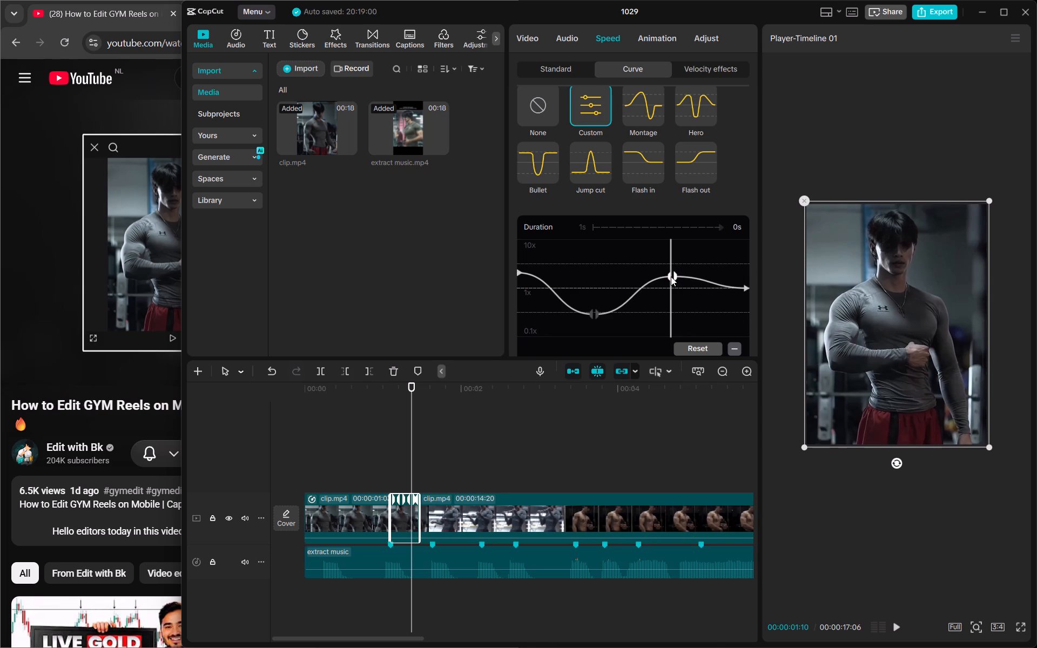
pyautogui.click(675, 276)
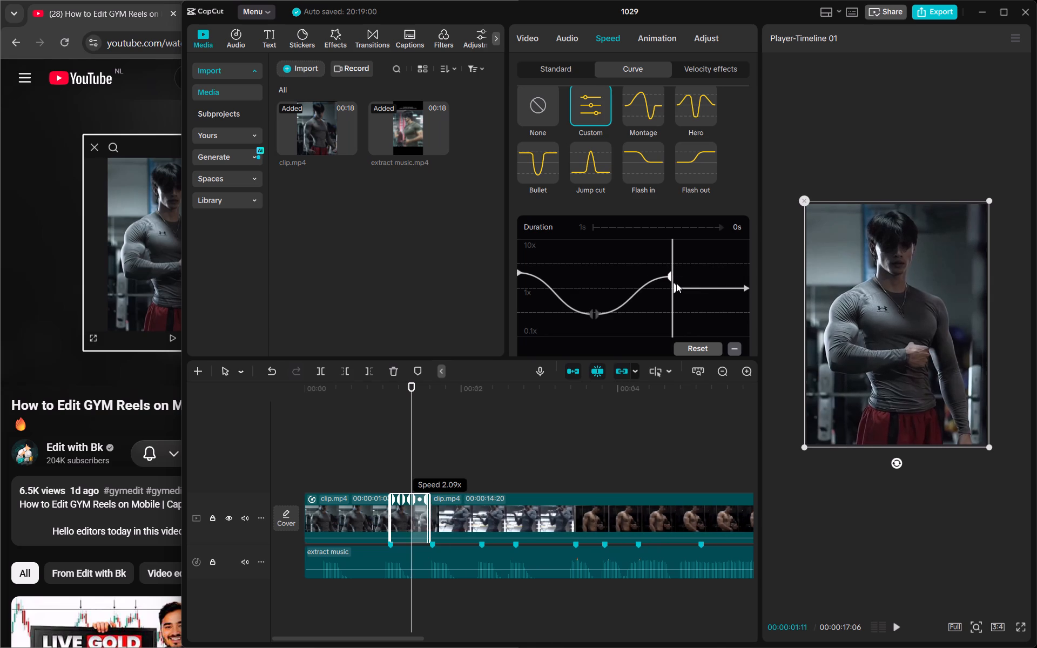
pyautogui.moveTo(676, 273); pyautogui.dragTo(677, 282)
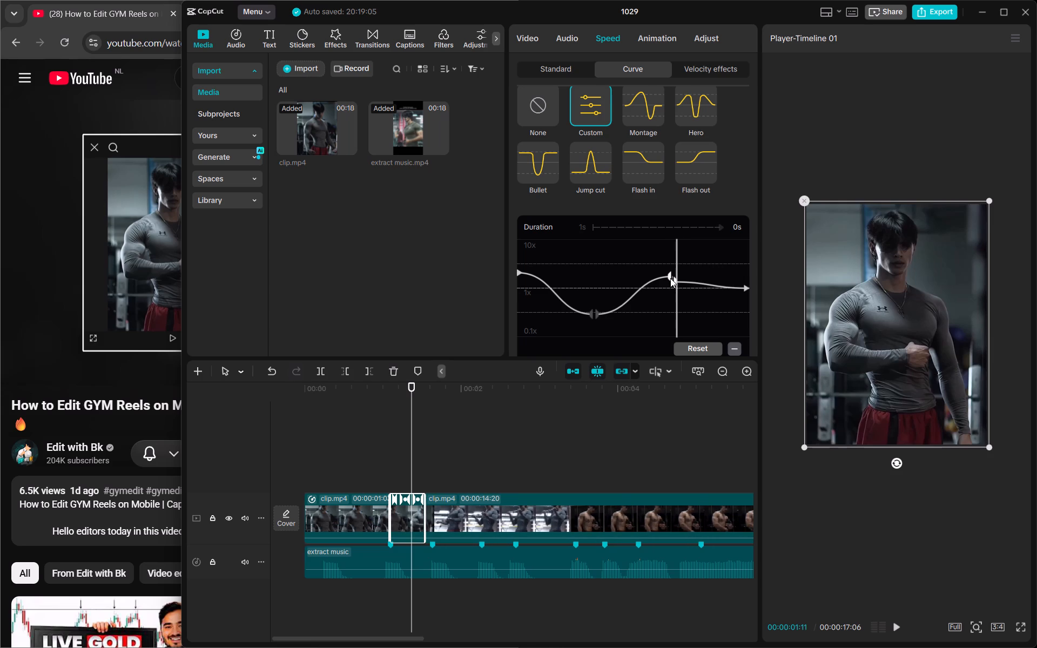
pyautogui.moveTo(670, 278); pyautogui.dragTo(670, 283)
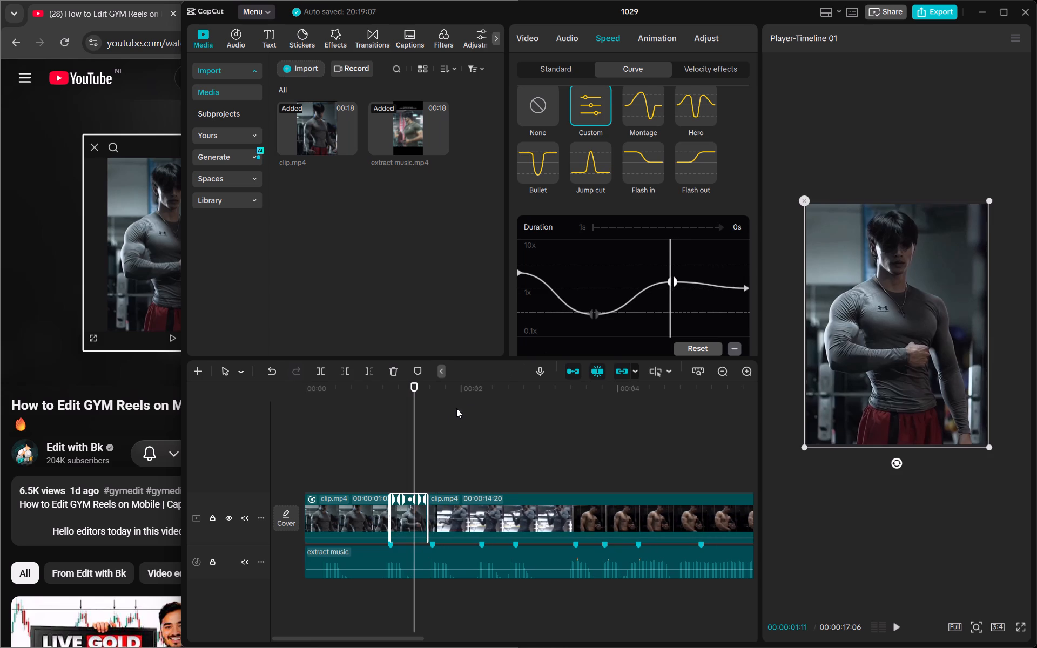
# Lower both sides of the Custom curve's last inner point to 1x.
pyautogui.moveTo(675, 282); pyautogui.dragTo(676, 289)
pyautogui.moveTo(671, 282); pyautogui.dragTo(671, 288)
# Trim the end of the second segment to the second beat marker.
pyautogui.moveTo(450, 519); pyautogui.dragTo(442, 519)
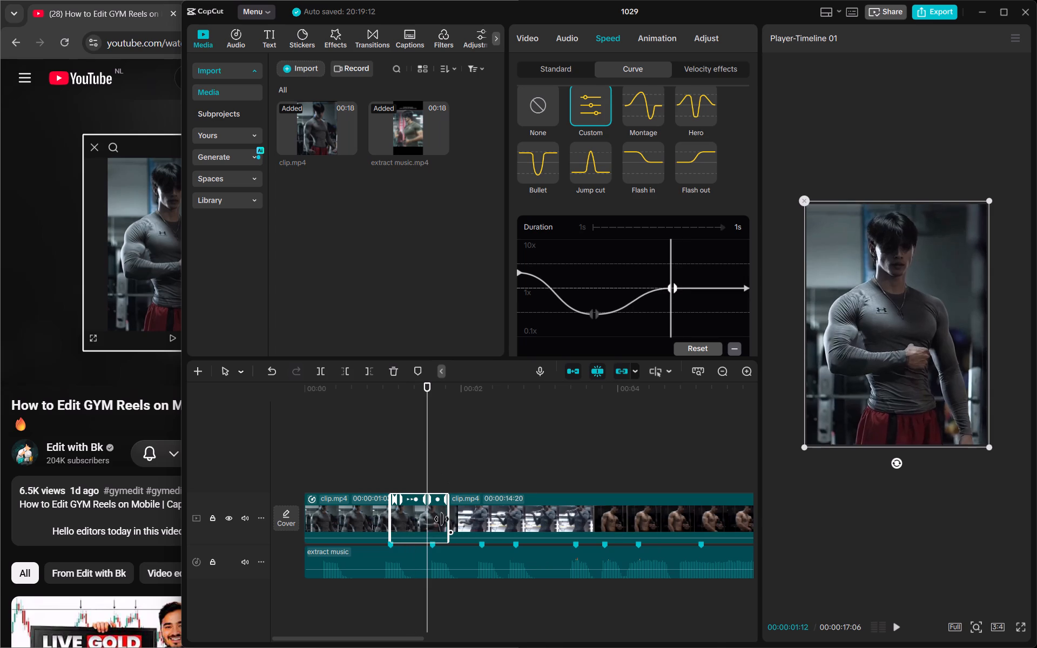
pyautogui.moveTo(442, 519); pyautogui.dragTo(432, 519)
# Play the timeline from near its start twice to review the first two segments against the music.
pyautogui.moveTo(429, 467); pyautogui.dragTo(206, 461)
pyautogui.press('space')
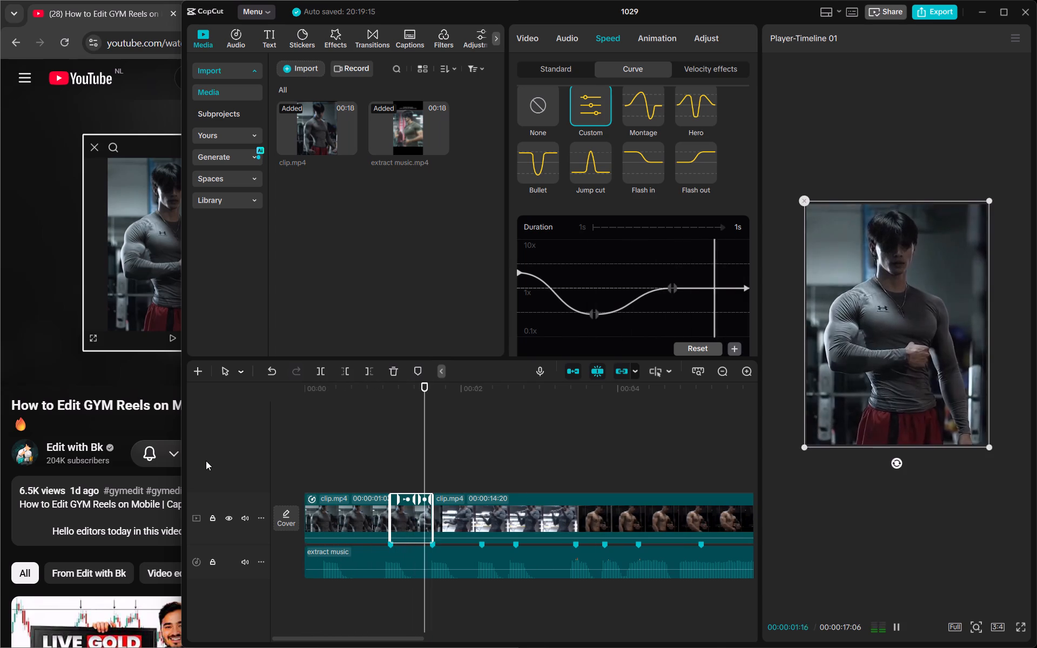
pyautogui.press('space')
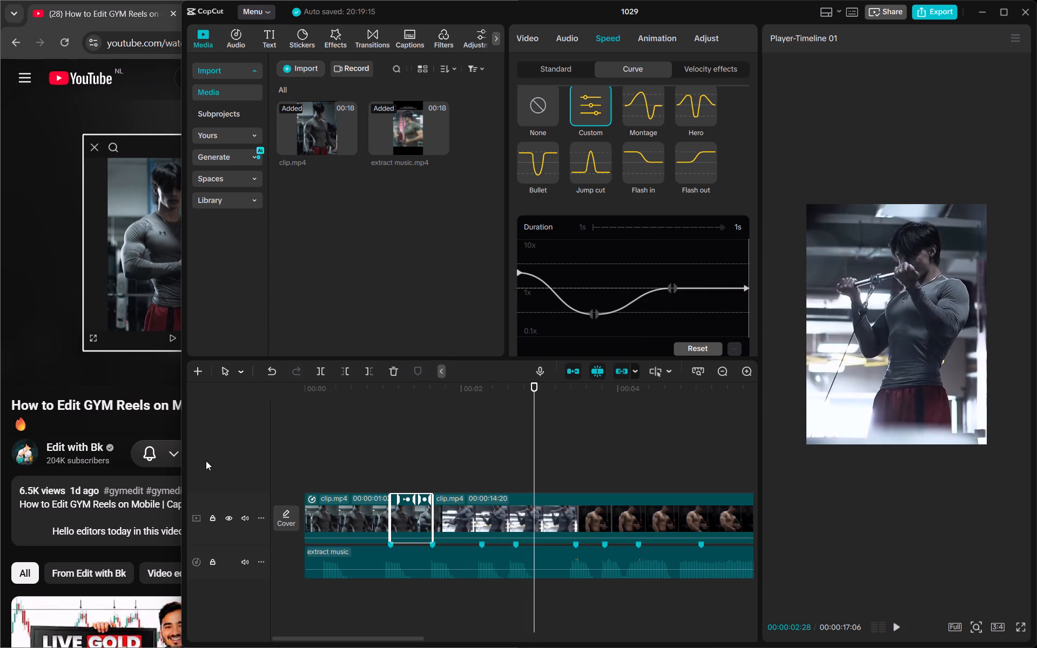
pyautogui.click(320, 387)
pyautogui.press('space')
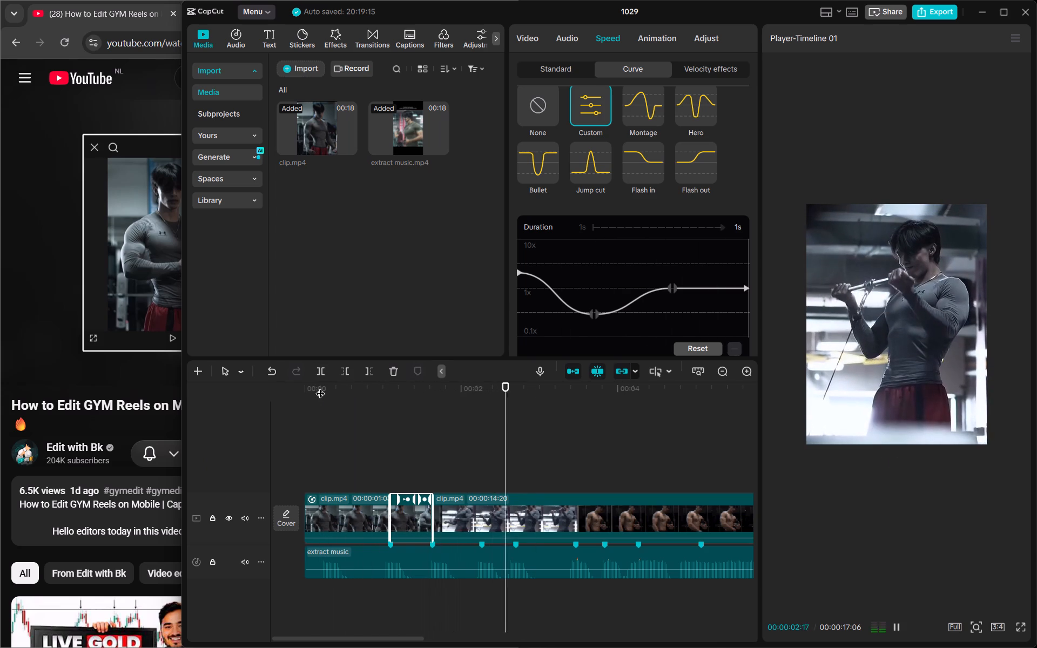
pyautogui.press('space')
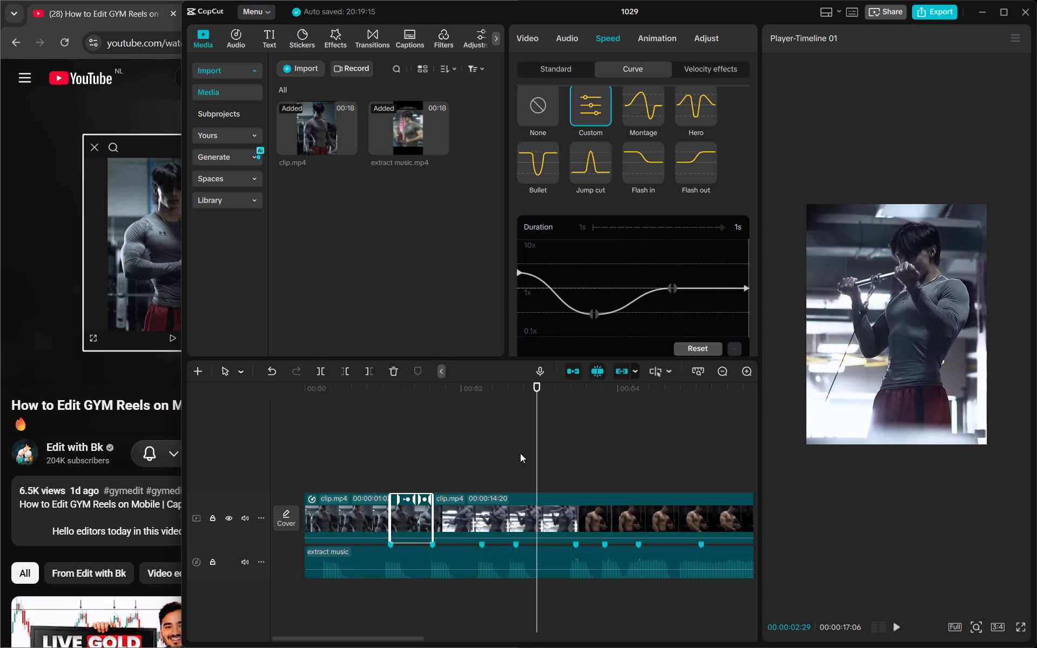
# Split clip.mp4 at 00:00:03:06, where the shirtless mirror shot begins, and select the third segment.
pyautogui.moveTo(540, 454); pyautogui.dragTo(563, 464)
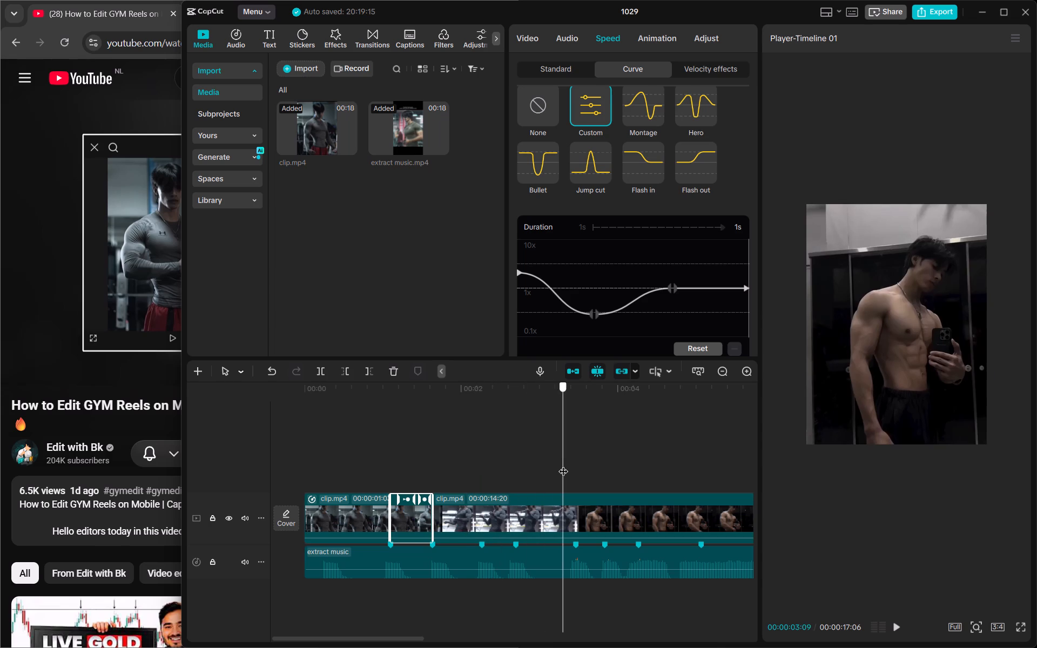
pyautogui.moveTo(563, 464); pyautogui.dragTo(556, 469)
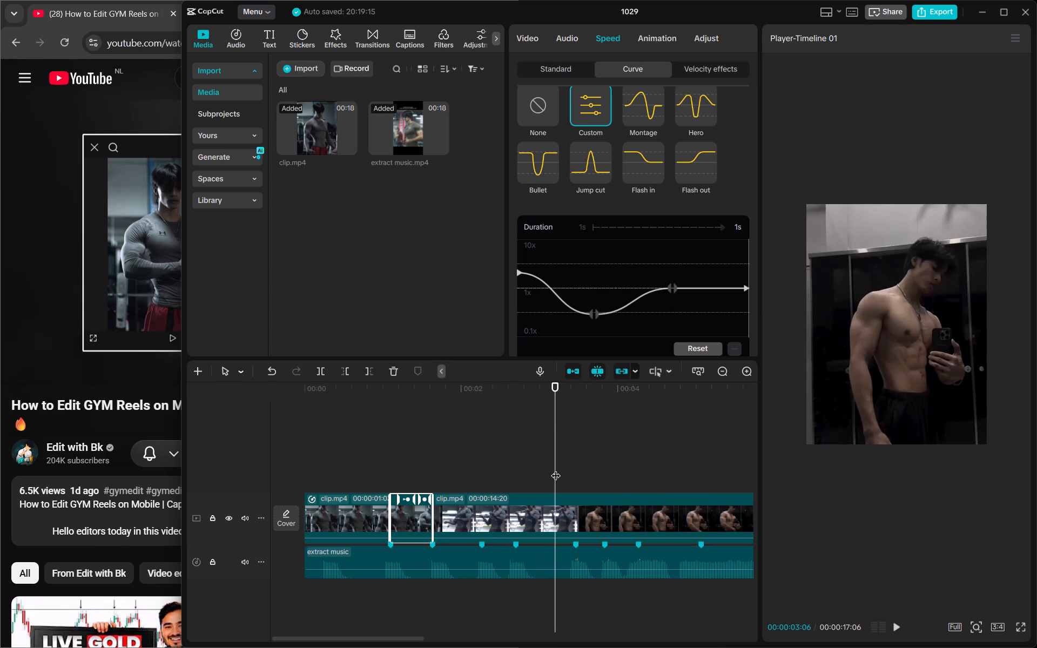
pyautogui.press('g')
pyautogui.click(497, 512)
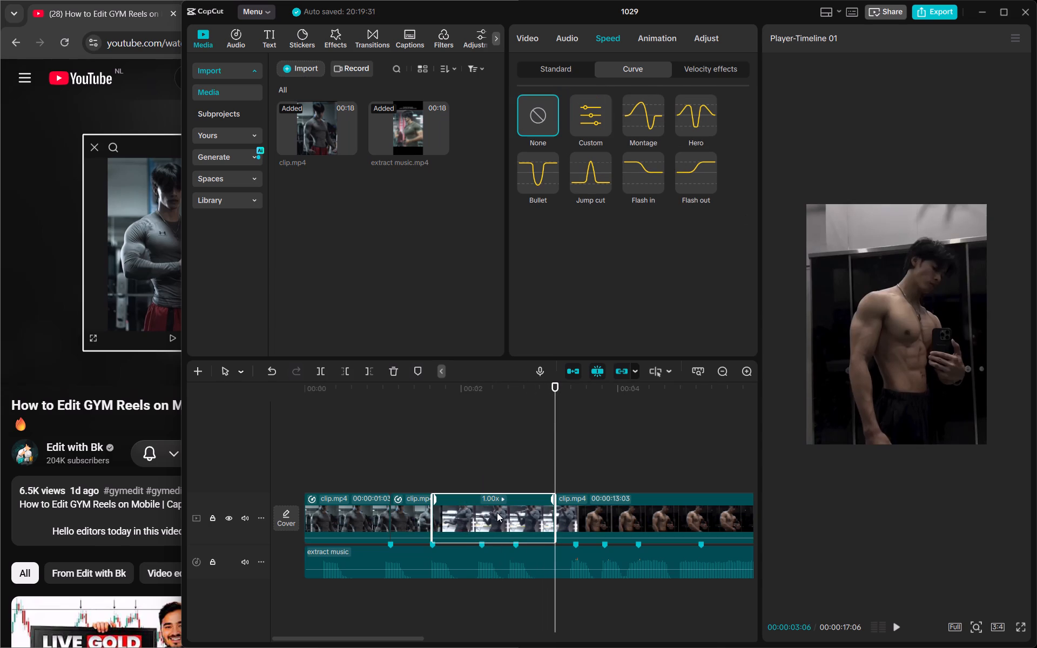
# Check the YouTube tutorial in Chrome, return to CapCut, and preview extract music.mp4 to compare its cut timing.
pyautogui.click(129, 430)
pyautogui.click(248, 244)
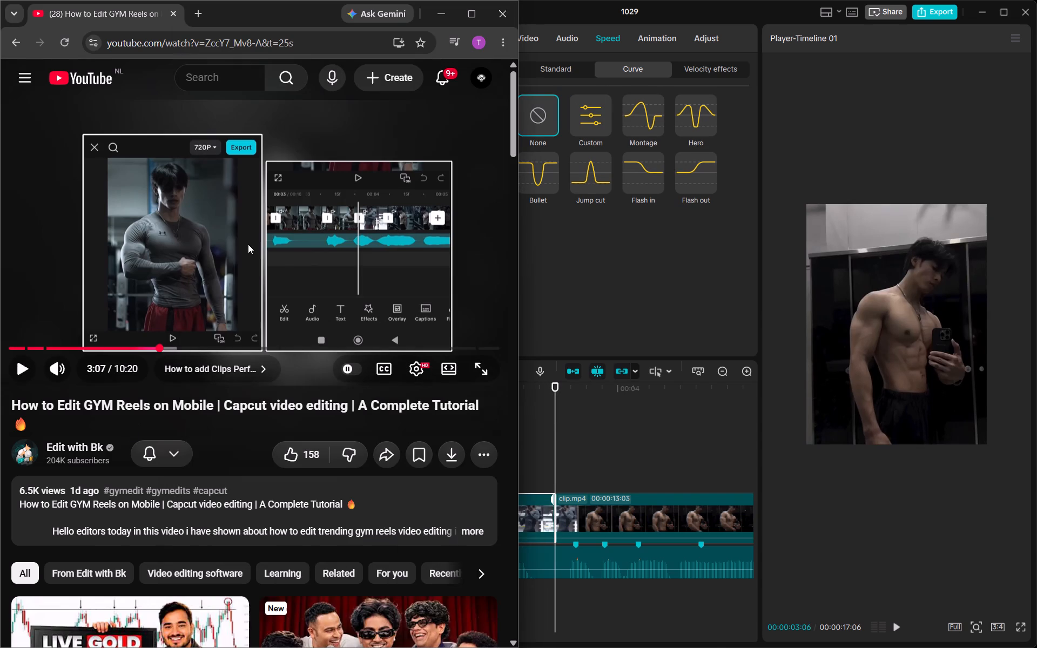
pyautogui.click(248, 244)
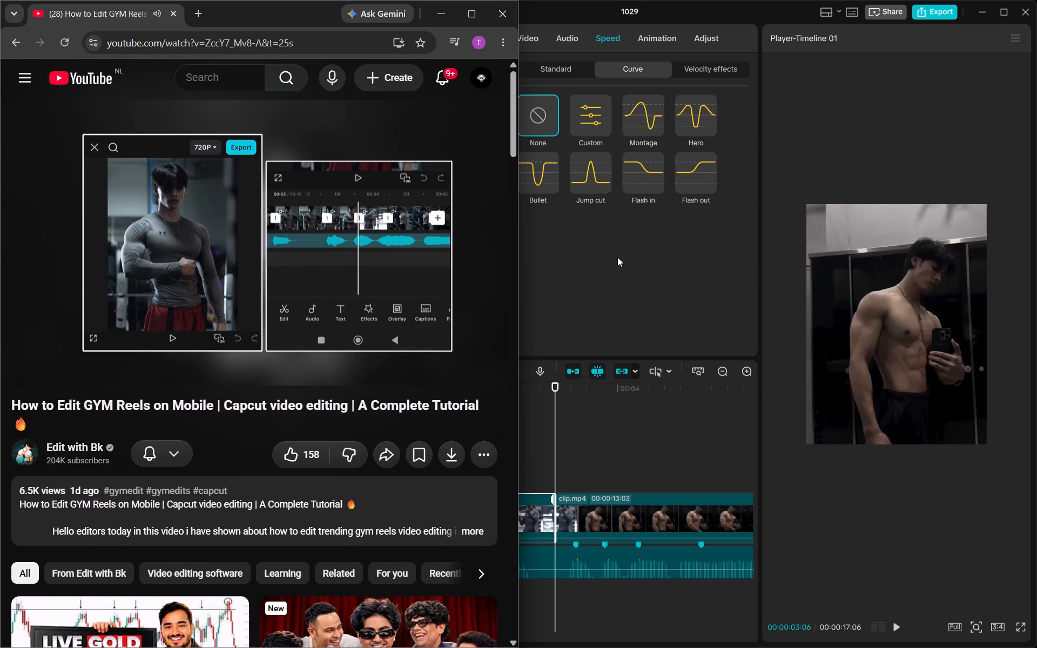
pyautogui.click(614, 246)
pyautogui.click(388, 120)
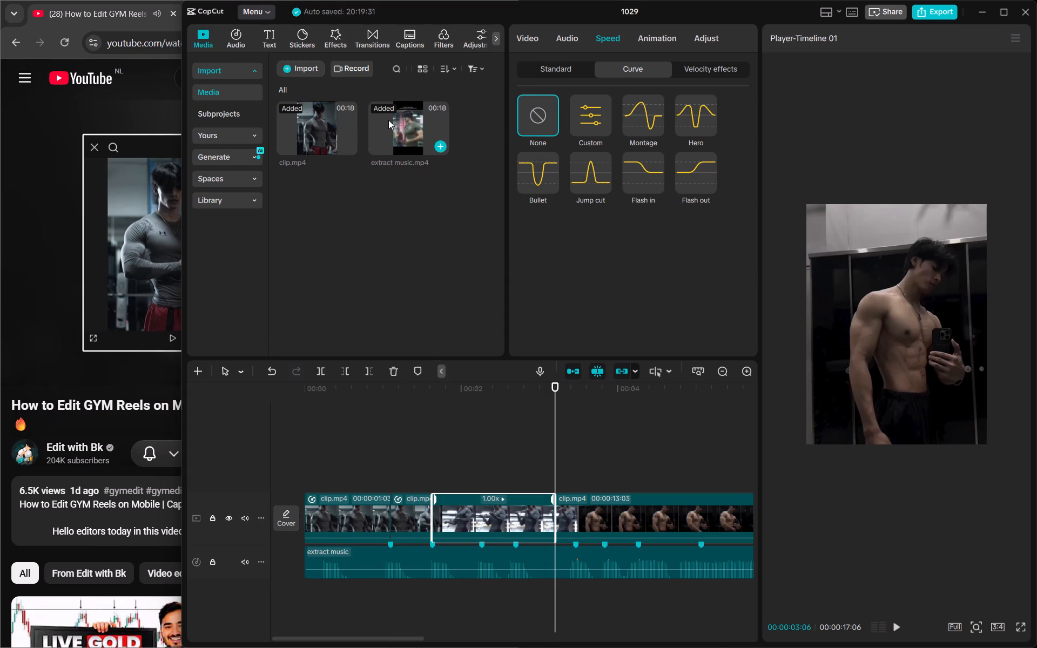
pyautogui.doubleClick(388, 120)
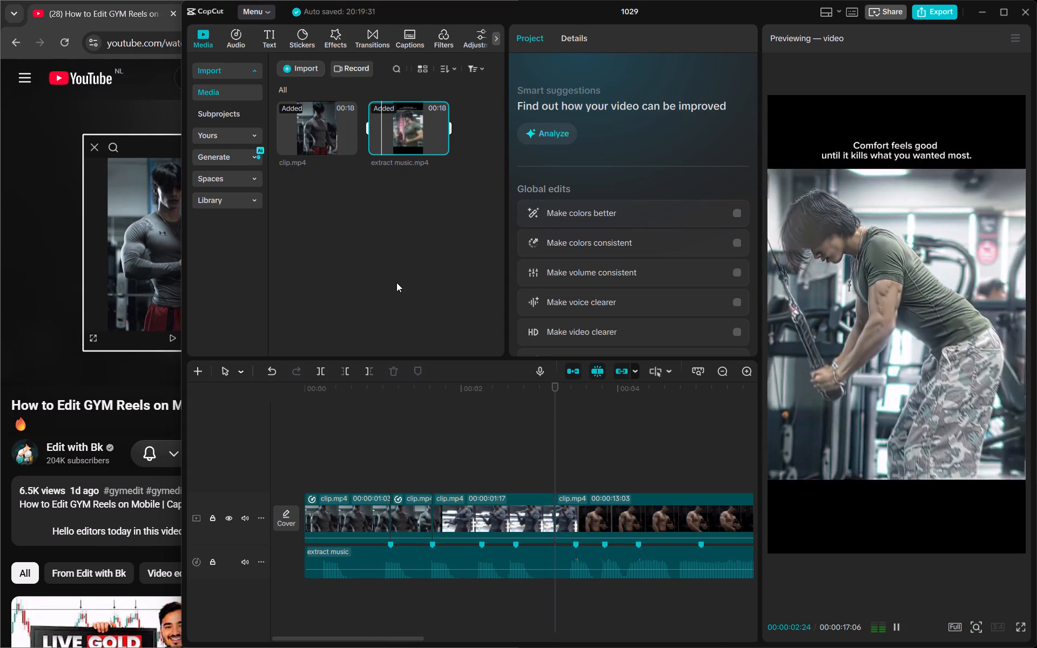
pyautogui.click(383, 270)
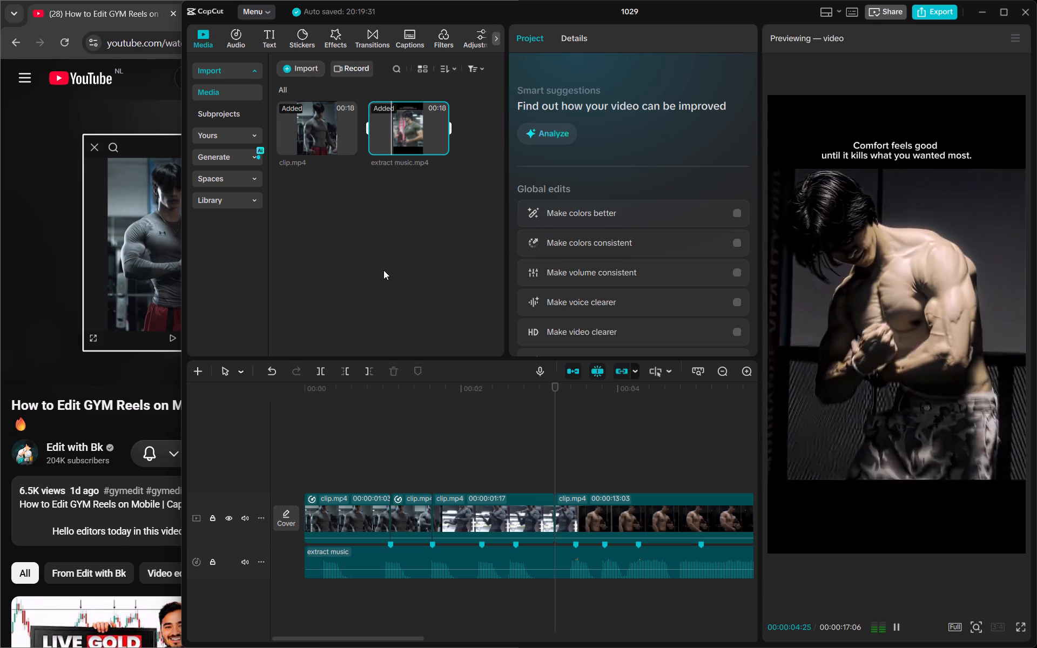
pyautogui.doubleClick(383, 270)
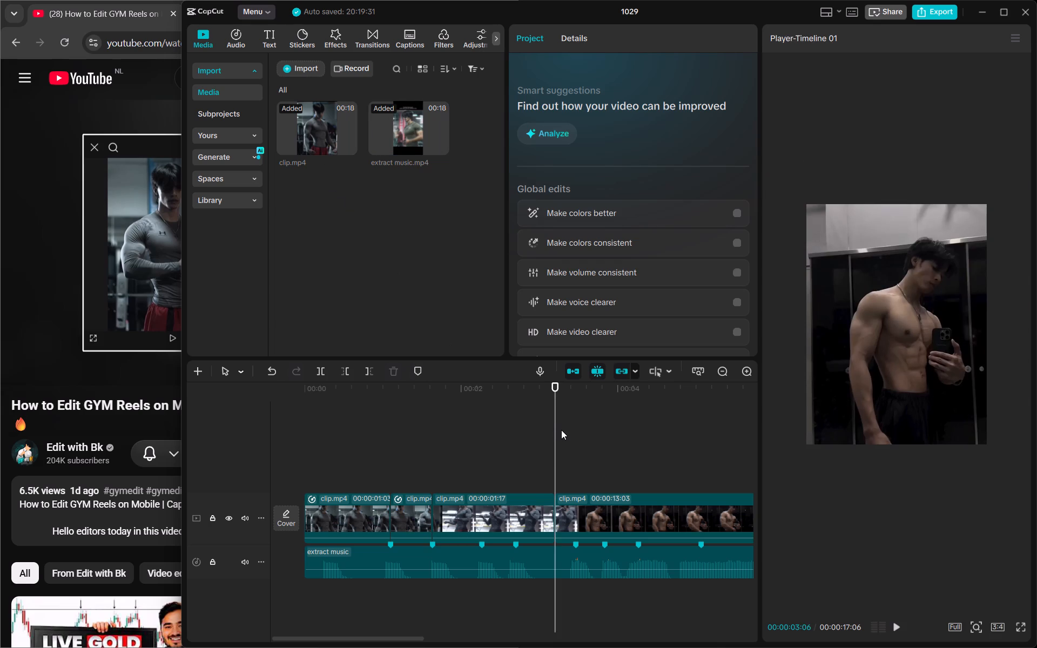
# Trim the end of the third segment to the third beat marker at 00:00:02:08.
pyautogui.moveTo(553, 431); pyautogui.dragTo(483, 440)
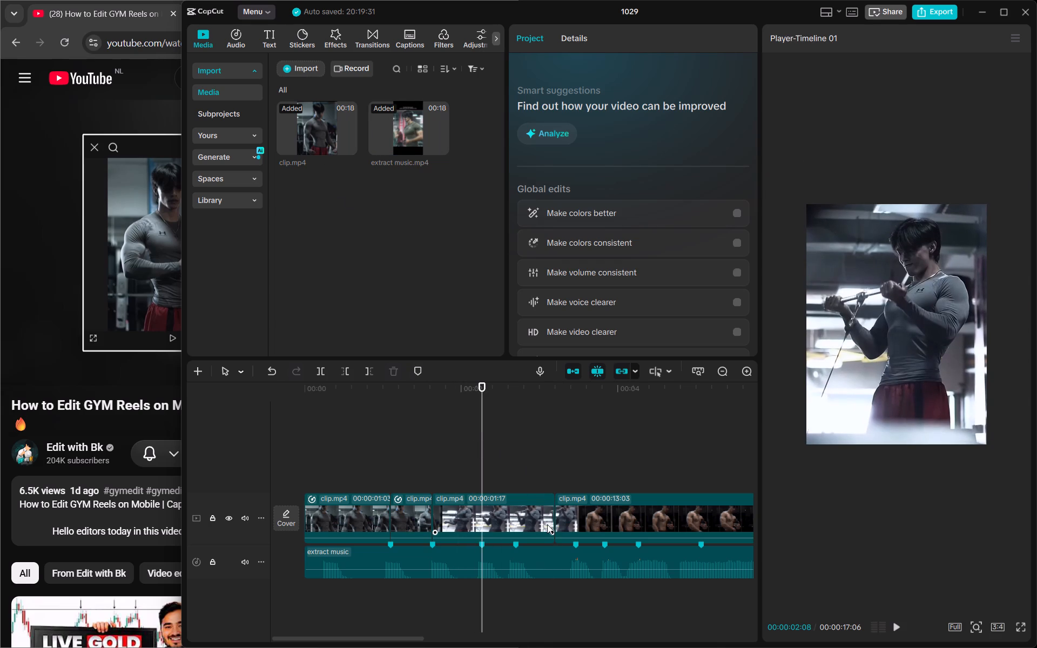
pyautogui.moveTo(551, 524); pyautogui.dragTo(481, 525)
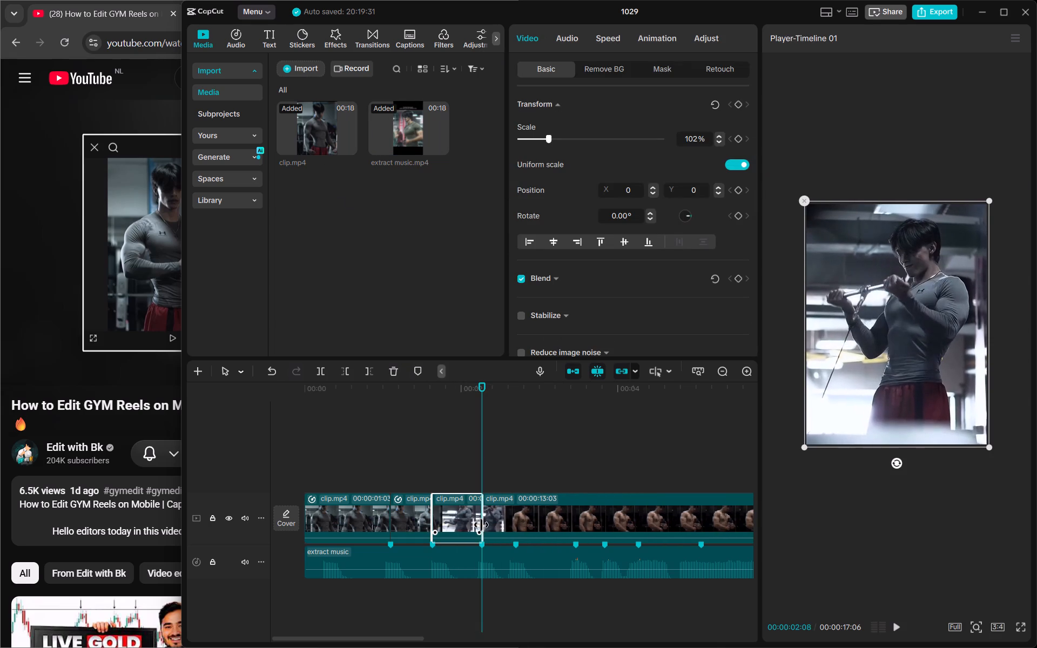
pyautogui.moveTo(481, 525); pyautogui.dragTo(480, 525)
# Switch to Chrome, watch the tutorial from 3:07 to study how its reel is cut, and return to CapCut.
pyautogui.click(157, 432)
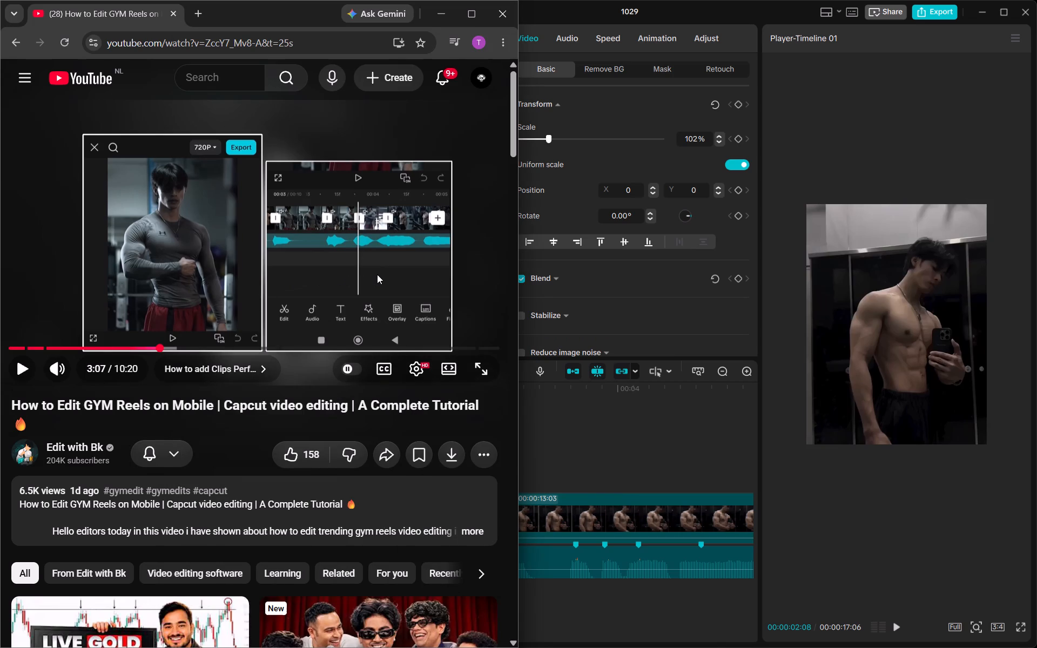
pyautogui.click(363, 285)
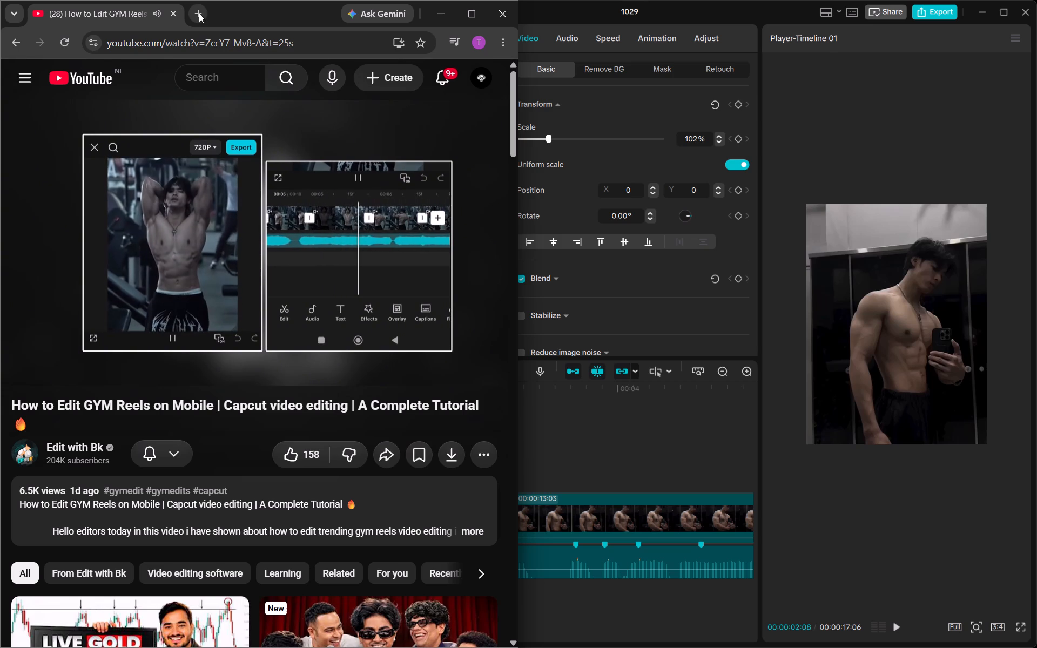
pyautogui.click(219, 272)
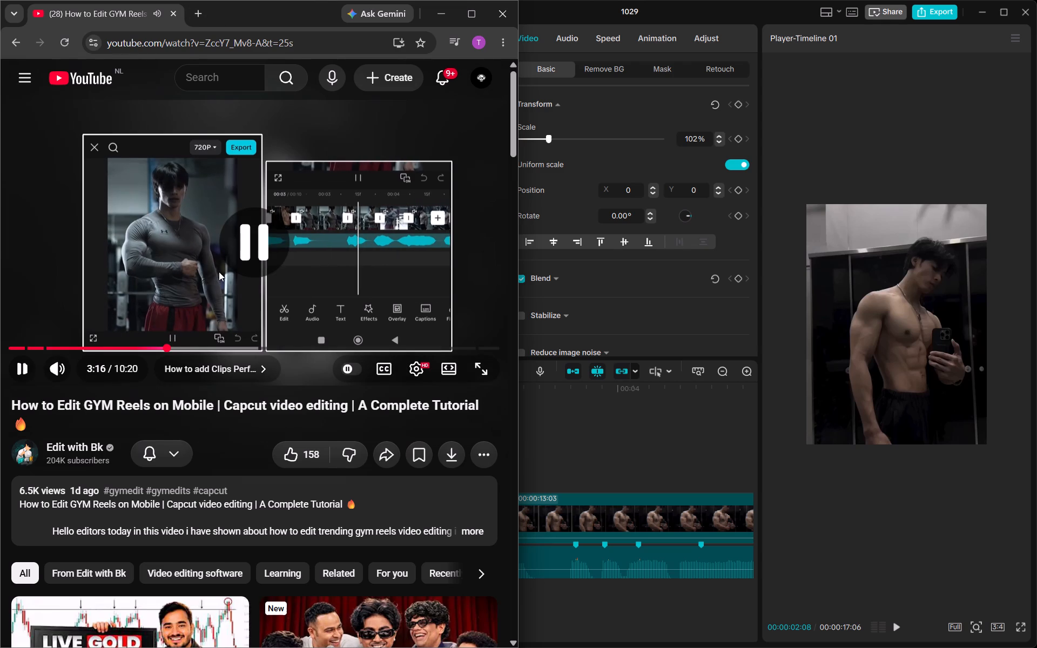
pyautogui.click(219, 272)
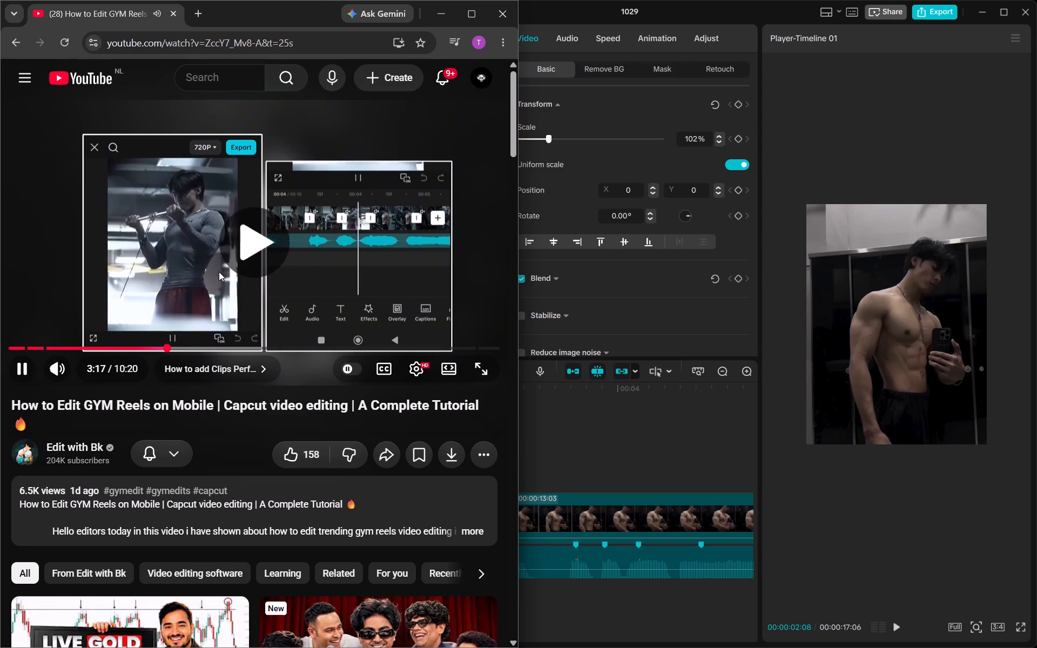
pyautogui.click(219, 272)
pyautogui.click(548, 452)
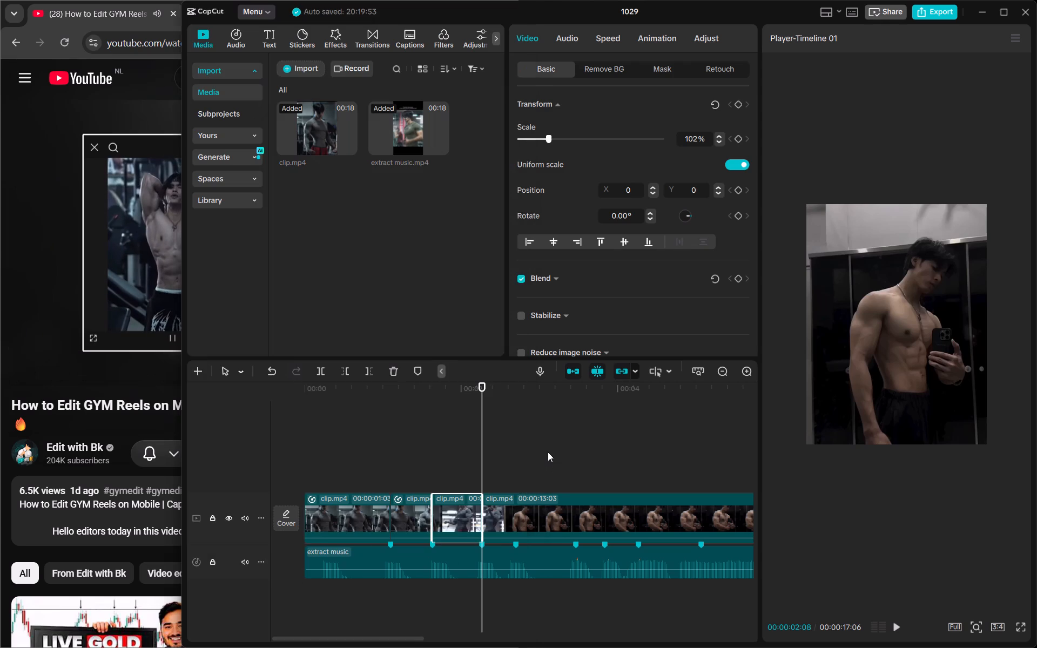
# Delete clip.mp4 and extract music.mp4 from the project's media together with their segments on the timeline.
pyautogui.rightClick(548, 452)
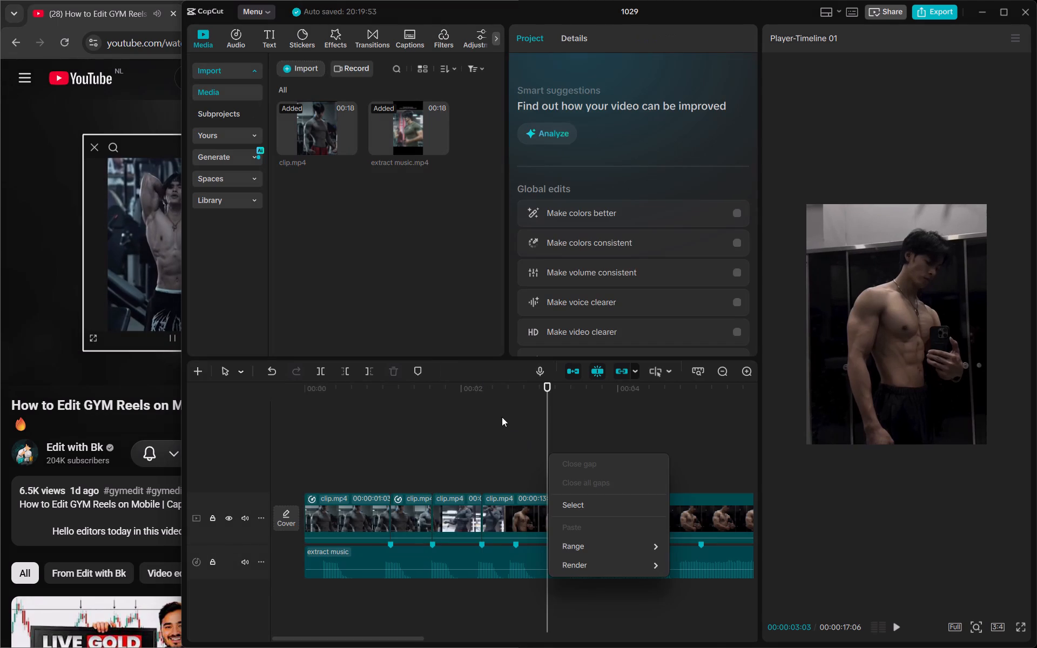
pyautogui.click(580, 503)
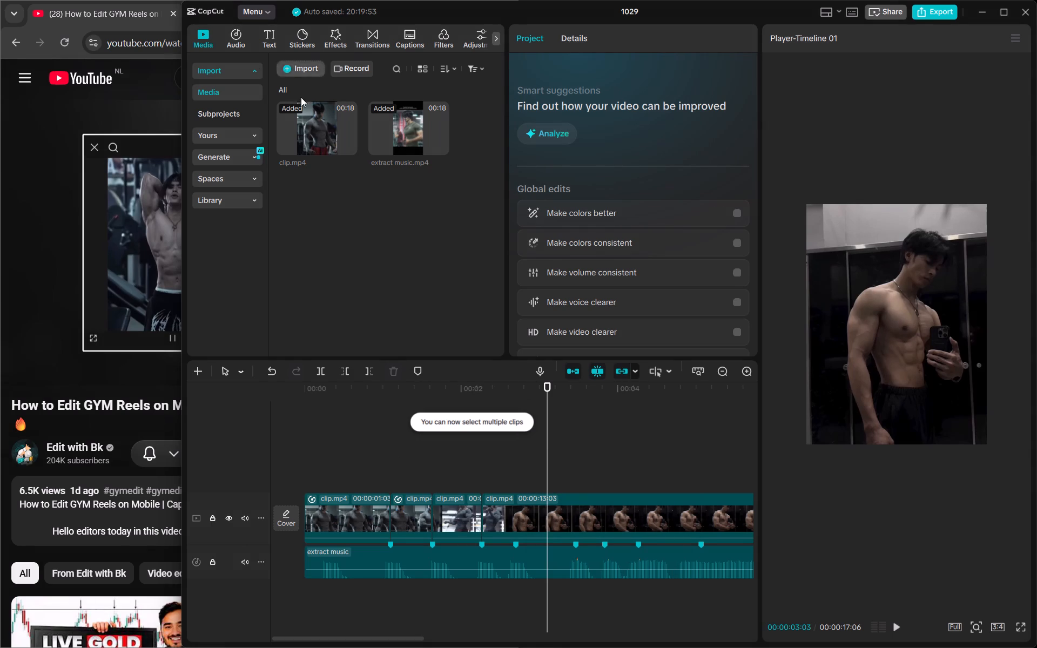
pyautogui.moveTo(283, 161); pyautogui.dragTo(401, 136)
pyautogui.press('BackSpace')
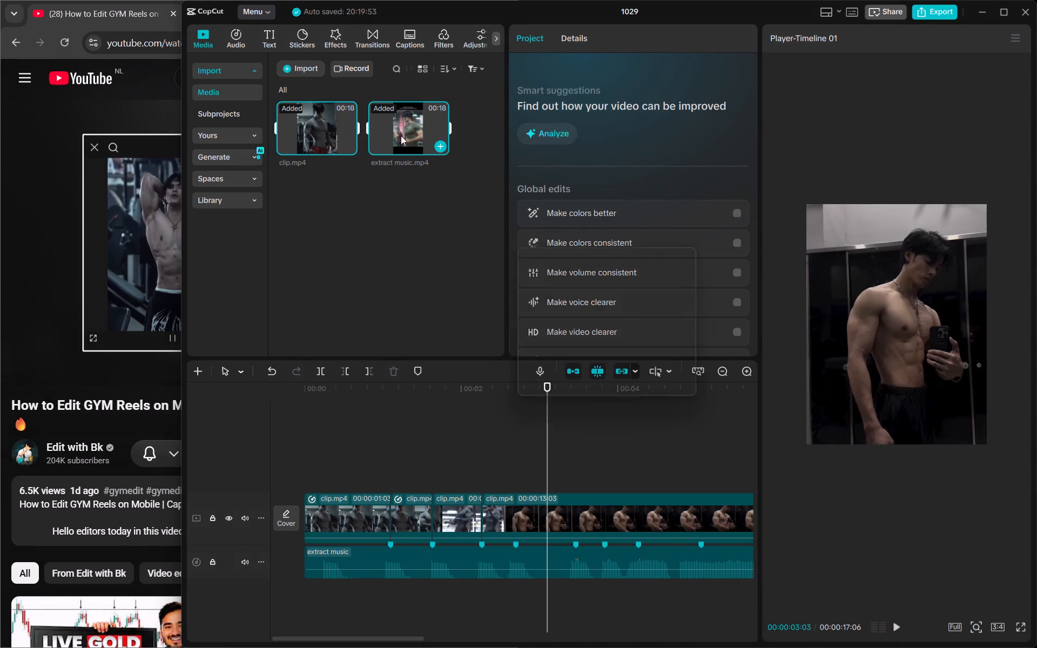
pyautogui.click(559, 384)
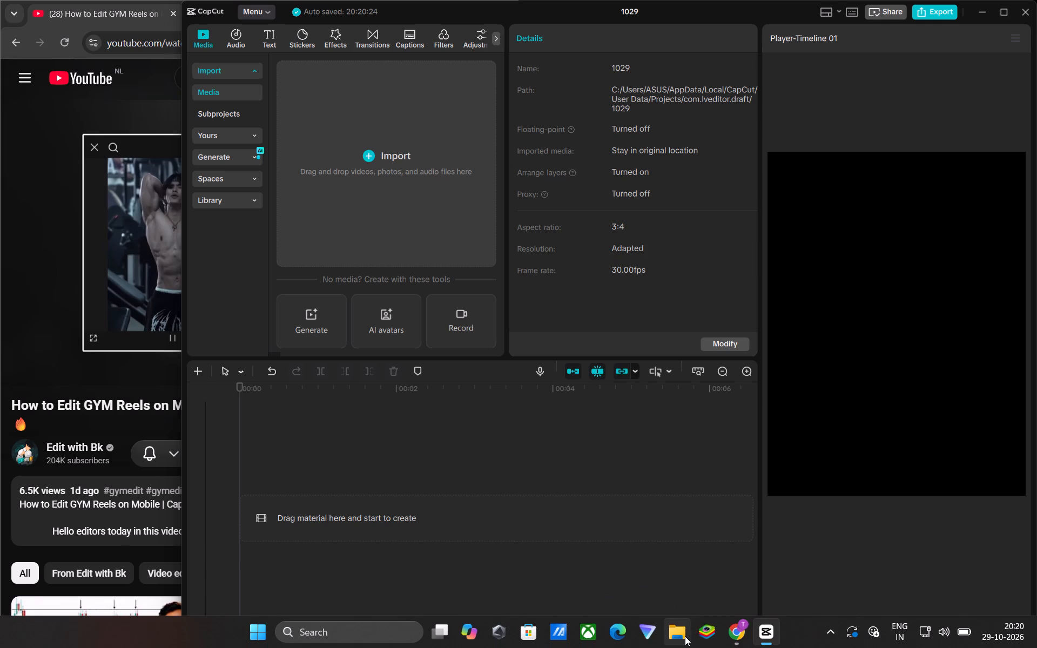
# Switch to File Explorer, open the project 4 folder inside capcut fooder on D:, and briefly preview the clip video.
pyautogui.click(685, 636)
pyautogui.click(65, 516)
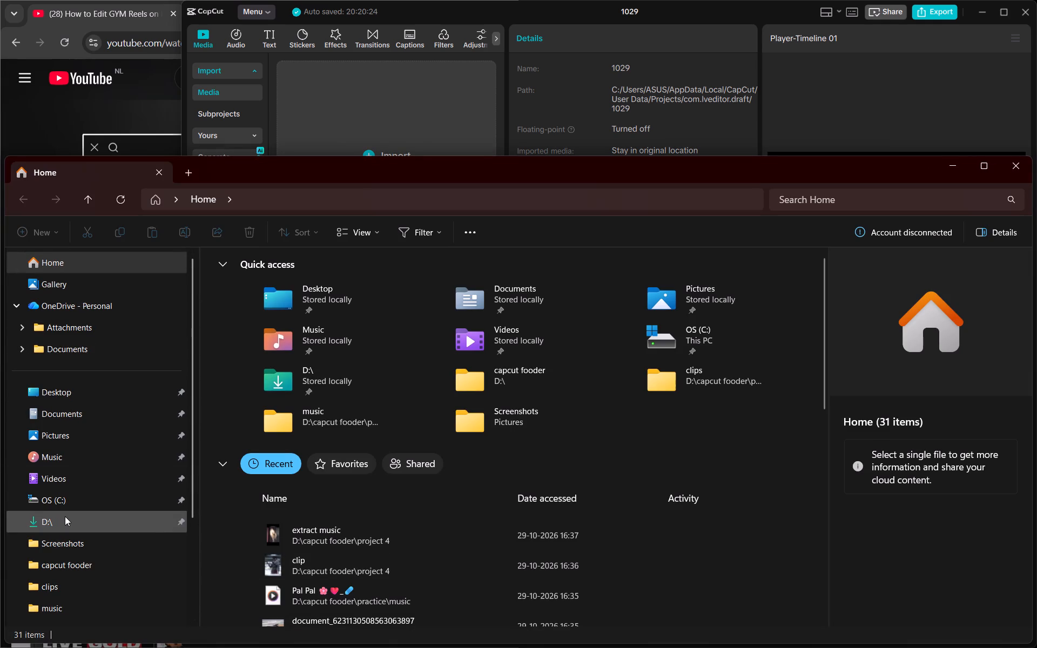
pyautogui.doubleClick(225, 315)
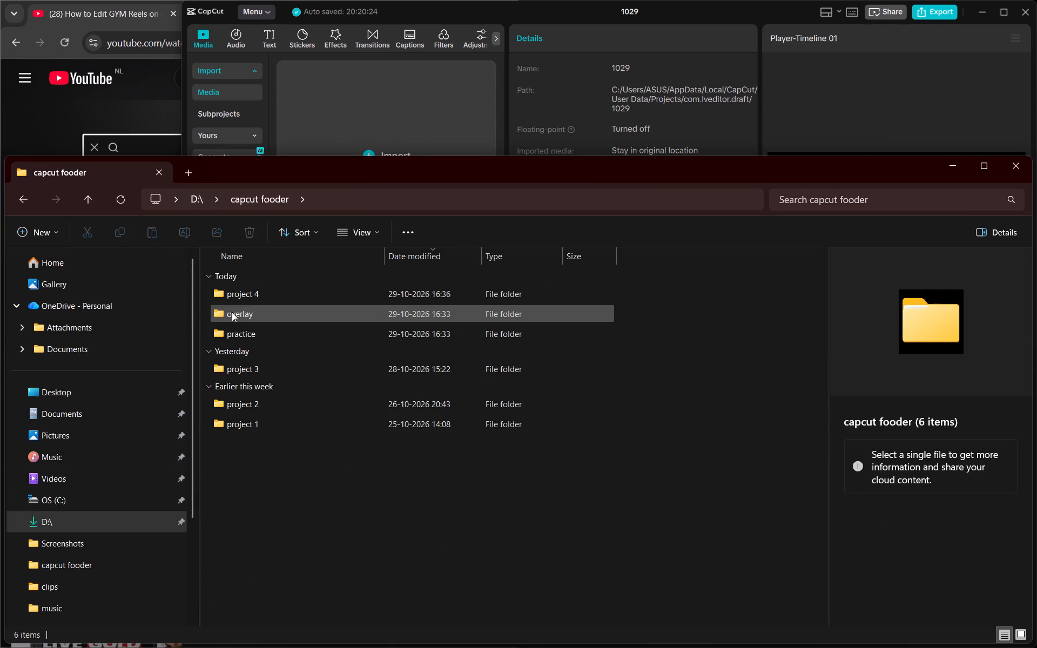
pyautogui.doubleClick(259, 296)
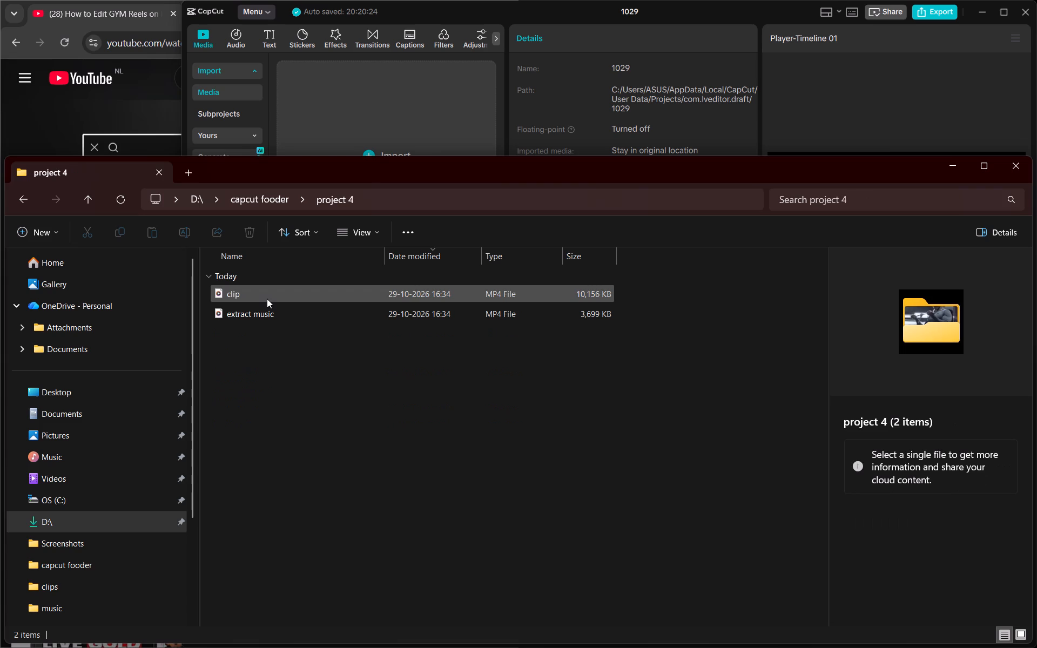
pyautogui.click(267, 299)
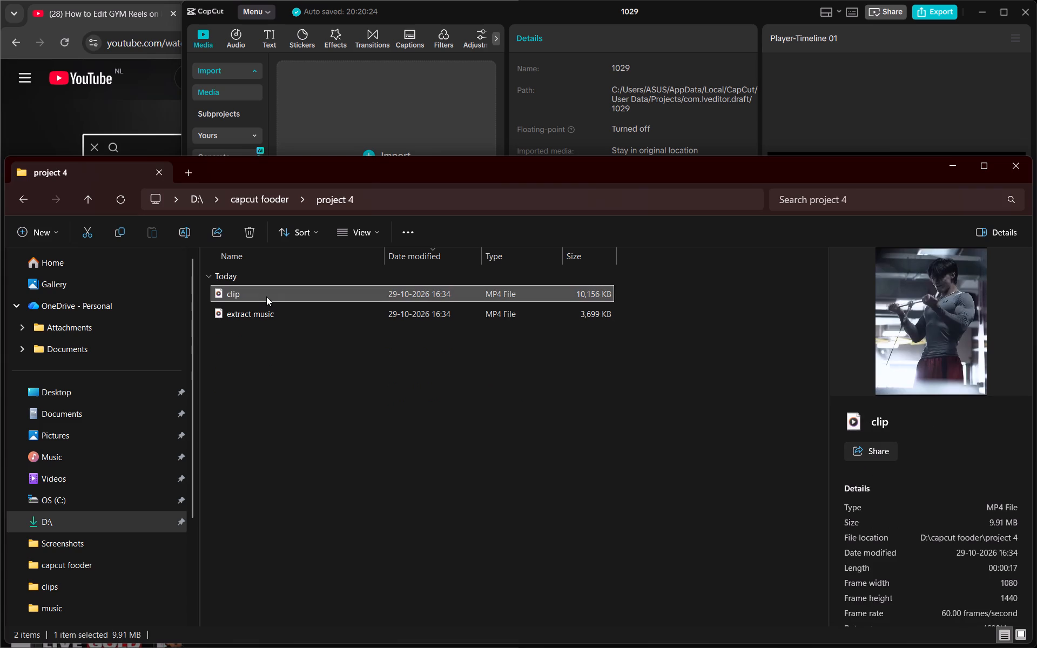
pyautogui.doubleClick(266, 295)
pyautogui.click(268, 295)
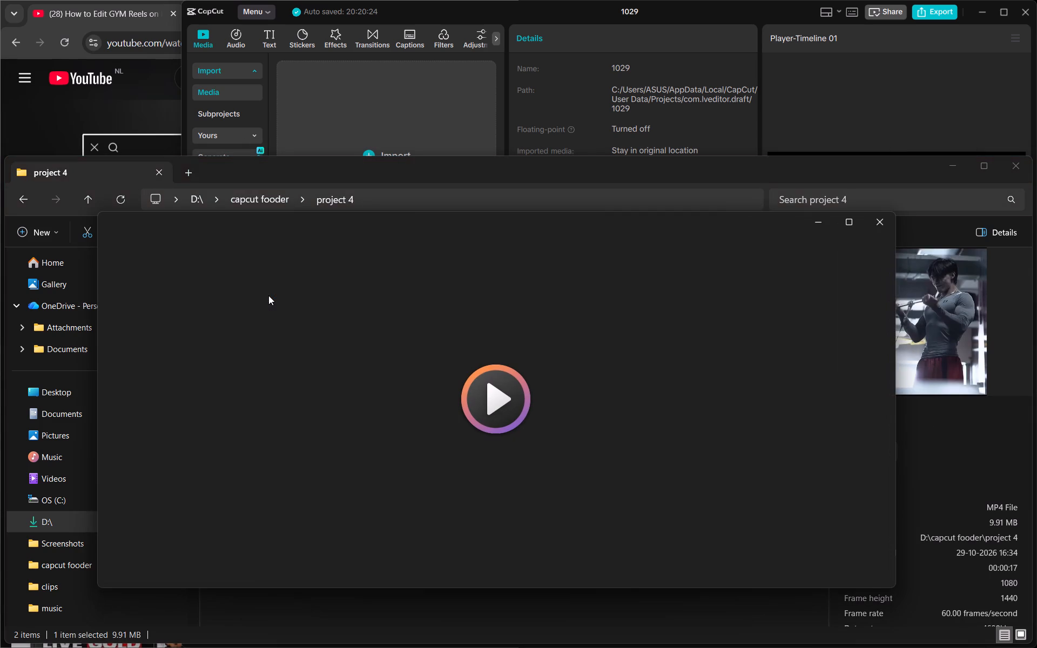
pyautogui.click(865, 221)
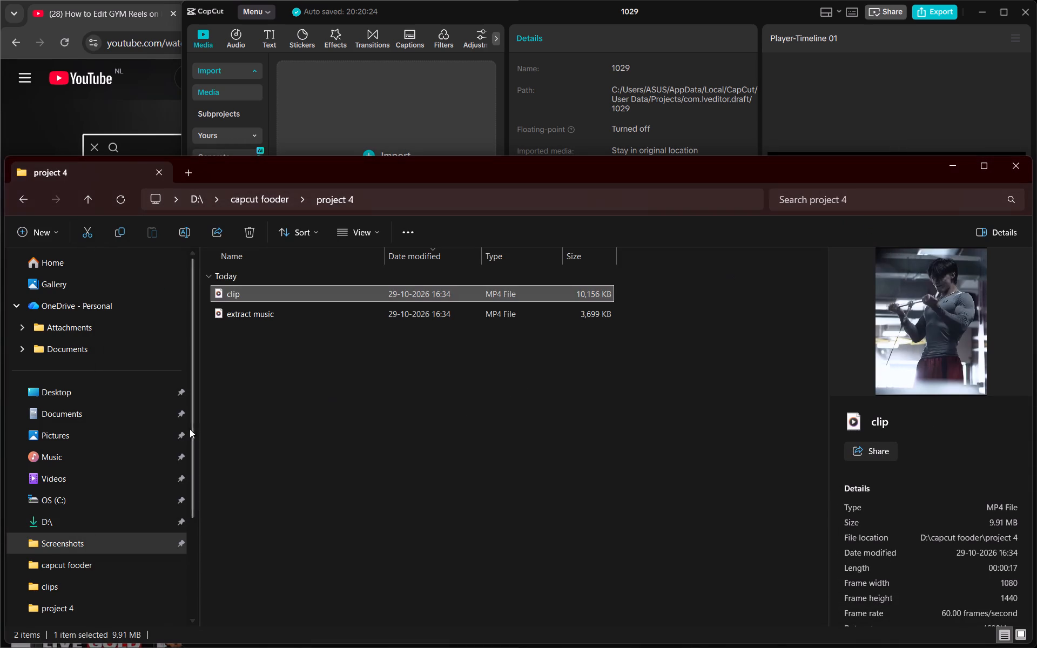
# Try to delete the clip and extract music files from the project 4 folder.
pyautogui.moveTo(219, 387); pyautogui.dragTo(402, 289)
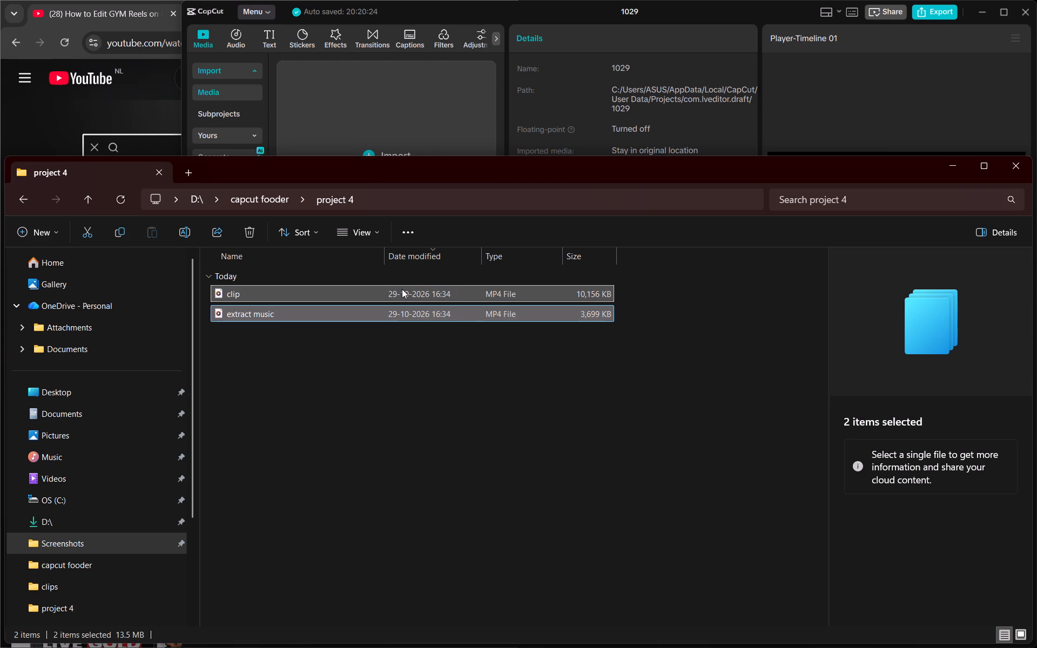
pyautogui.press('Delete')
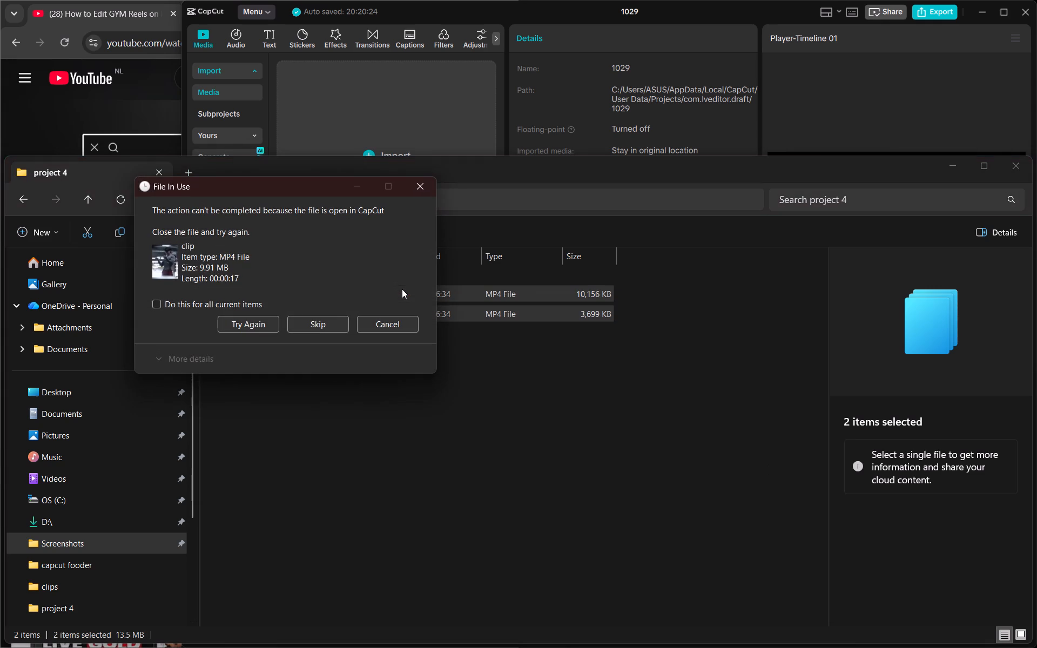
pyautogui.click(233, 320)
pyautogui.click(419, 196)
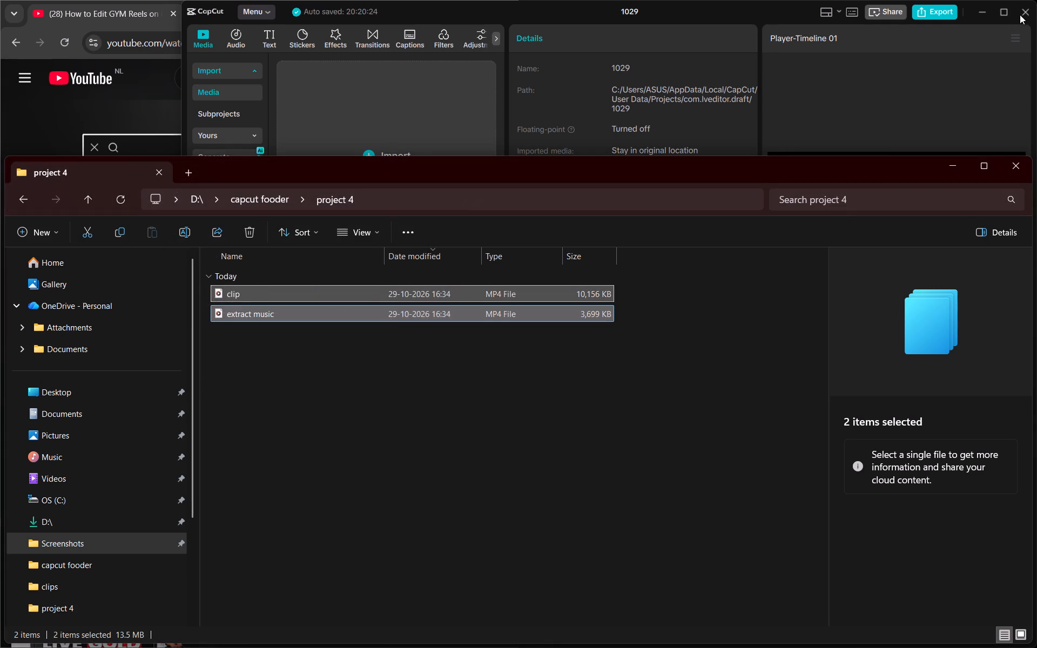
# Close project 1029 in CapCut and move it to the trash from the home screen's project list.
pyautogui.click(1021, 12)
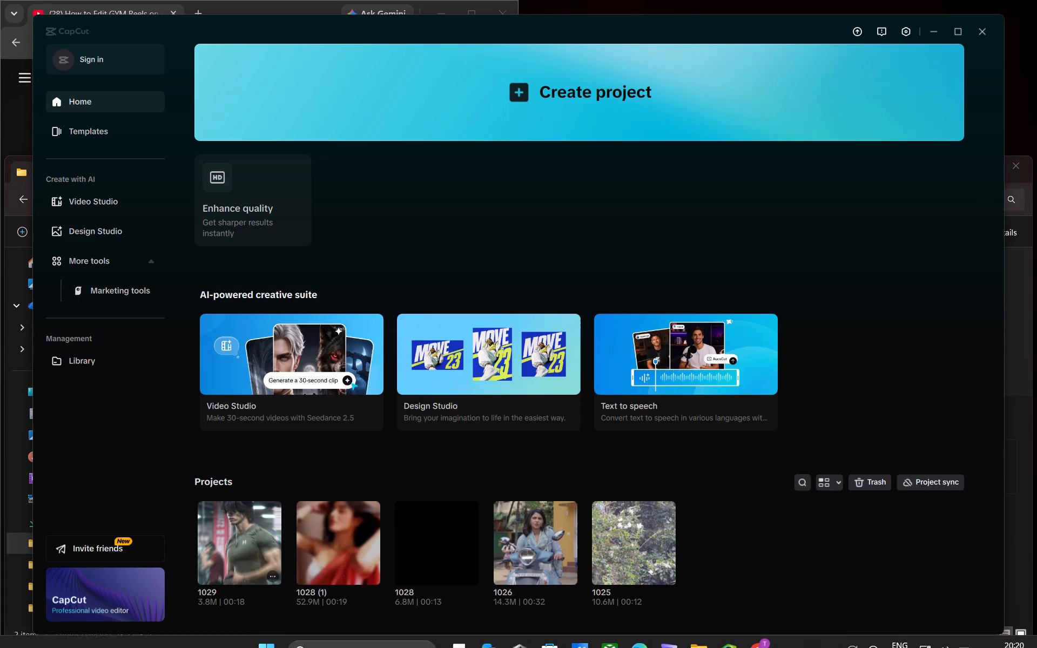
pyautogui.scroll(-3, 306, 489)
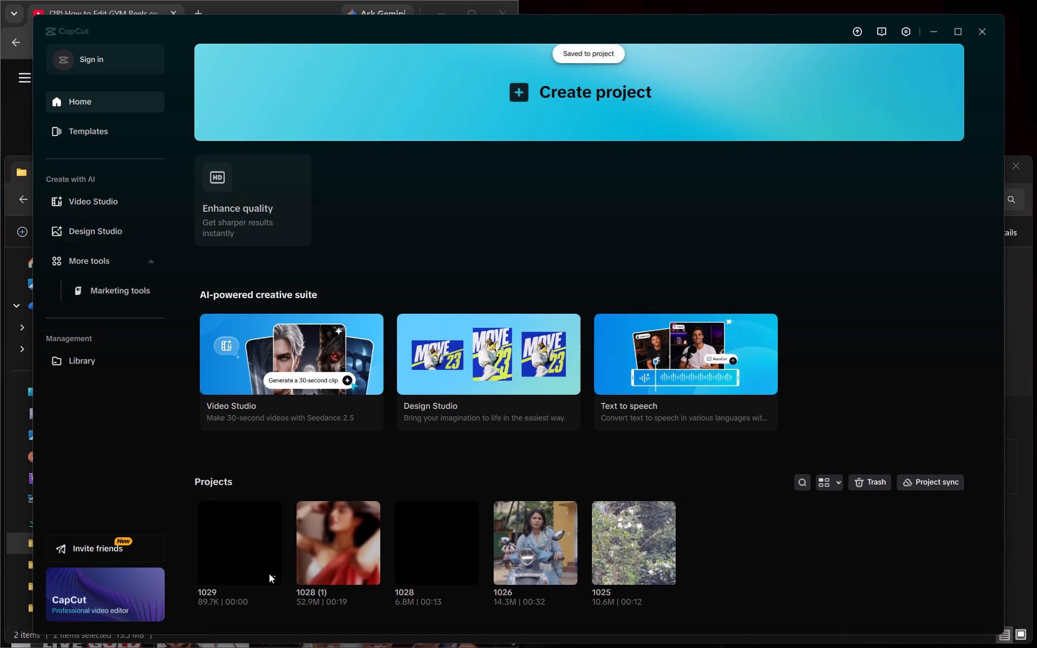
pyautogui.click(269, 573)
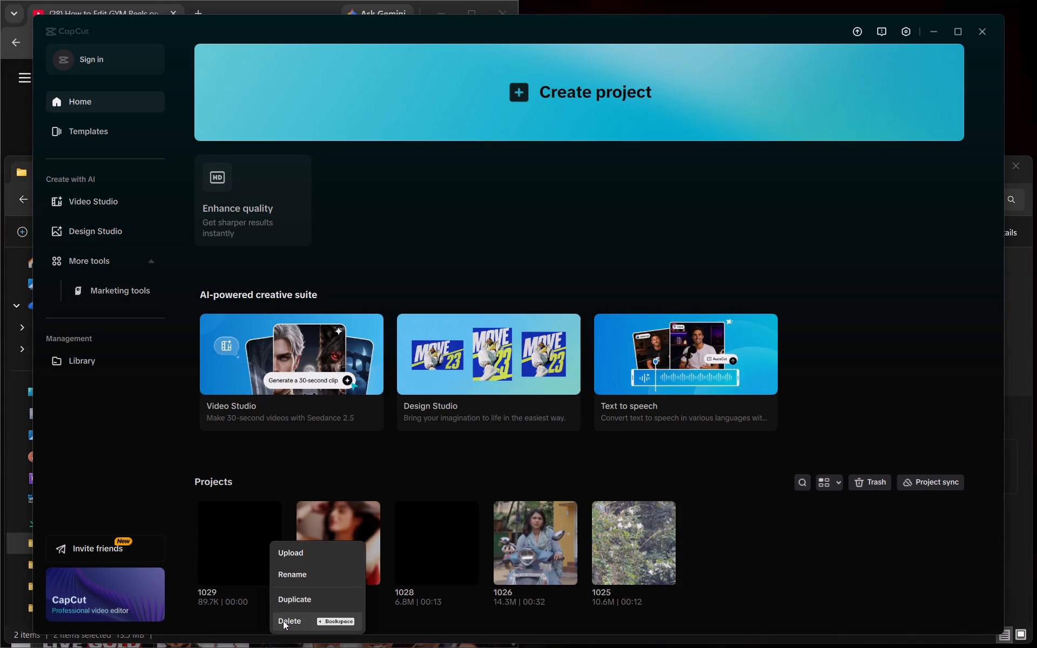
pyautogui.click(283, 620)
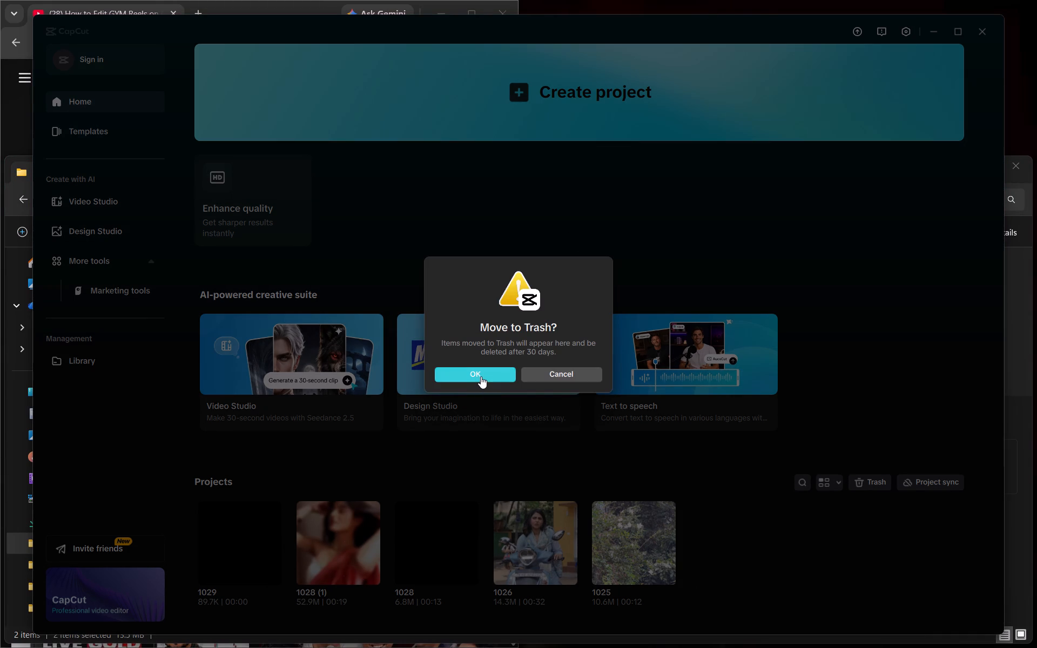
pyautogui.click(481, 376)
# Return to File Explorer and delete the clip and extract music files from the project 4 folder.
pyautogui.click(287, 8)
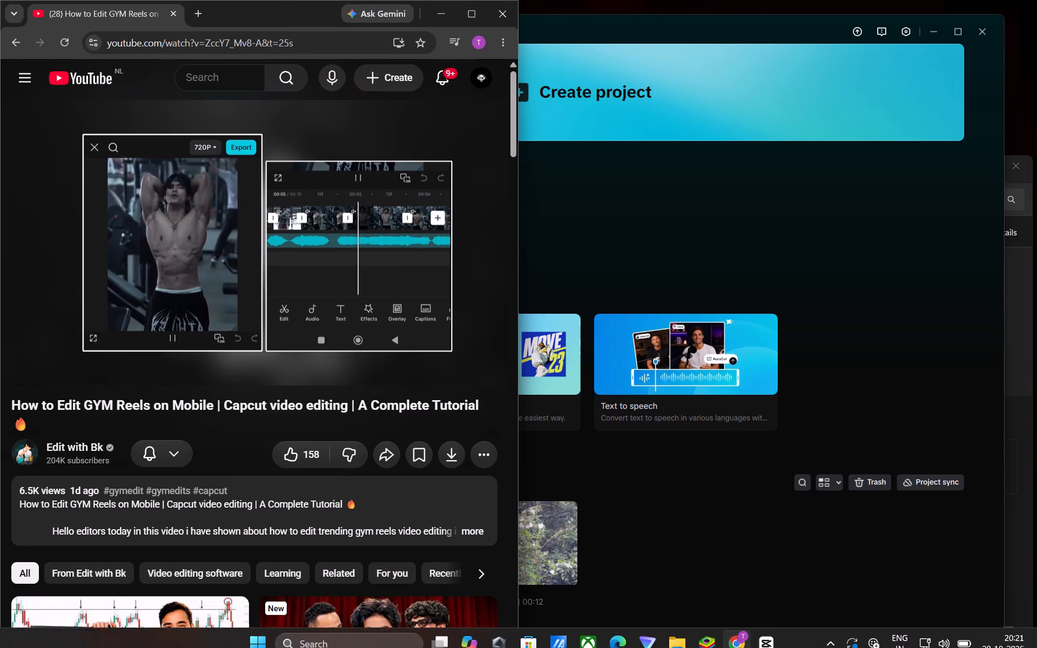
pyautogui.click(684, 644)
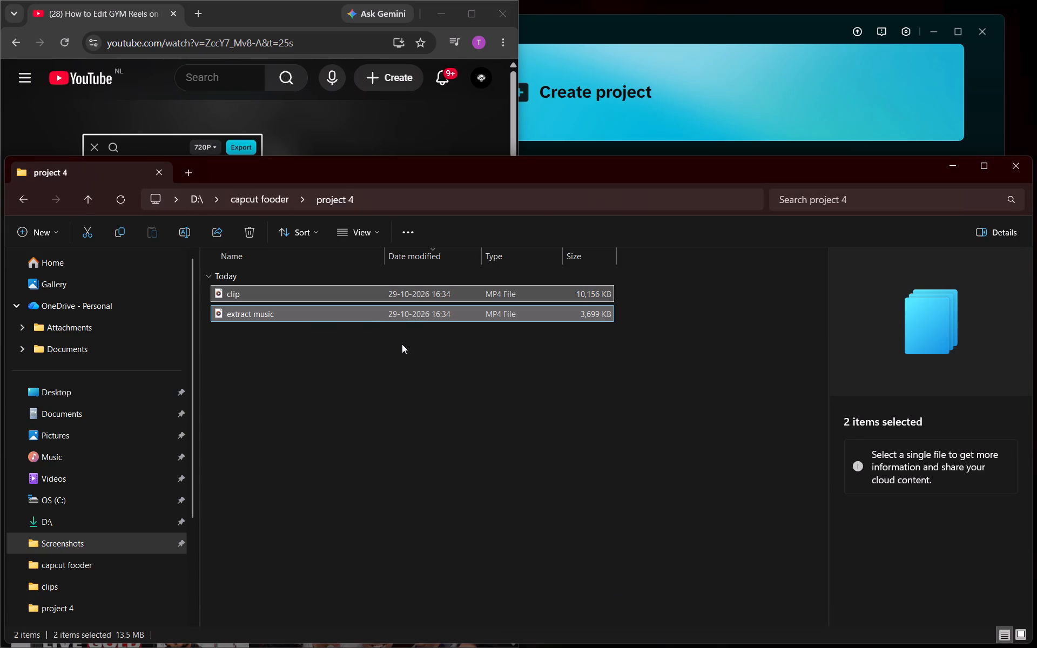
pyautogui.press('.')
pyautogui.press('Delete')
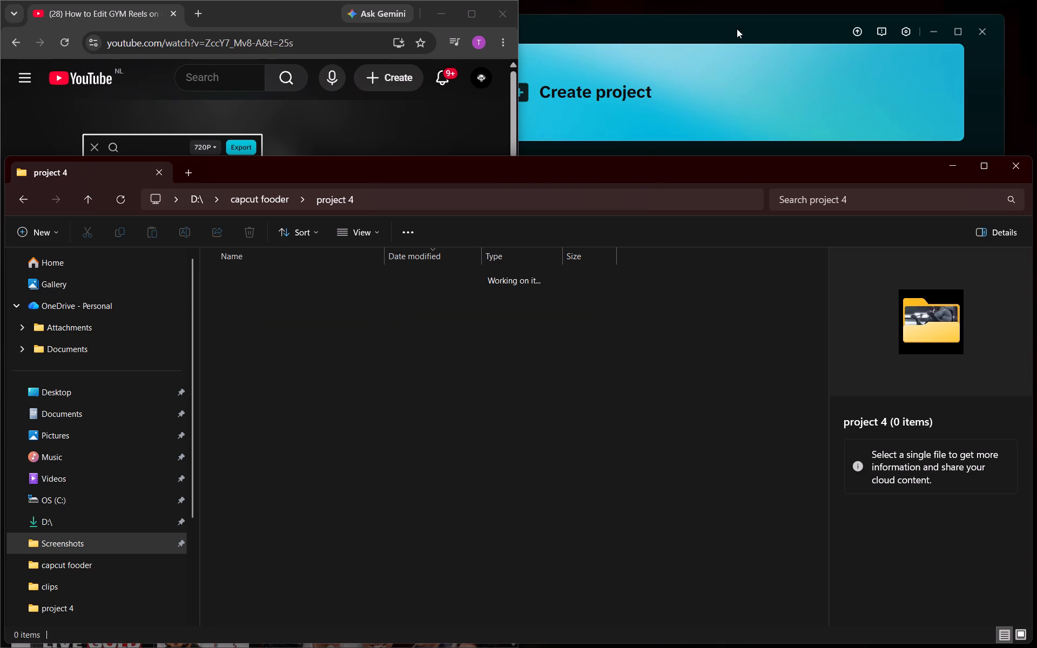
# Reopen the project 4 folder through D: and capcut fooder to check its contents, and close File Explorer.
pyautogui.click(548, 350)
pyautogui.click(90, 538)
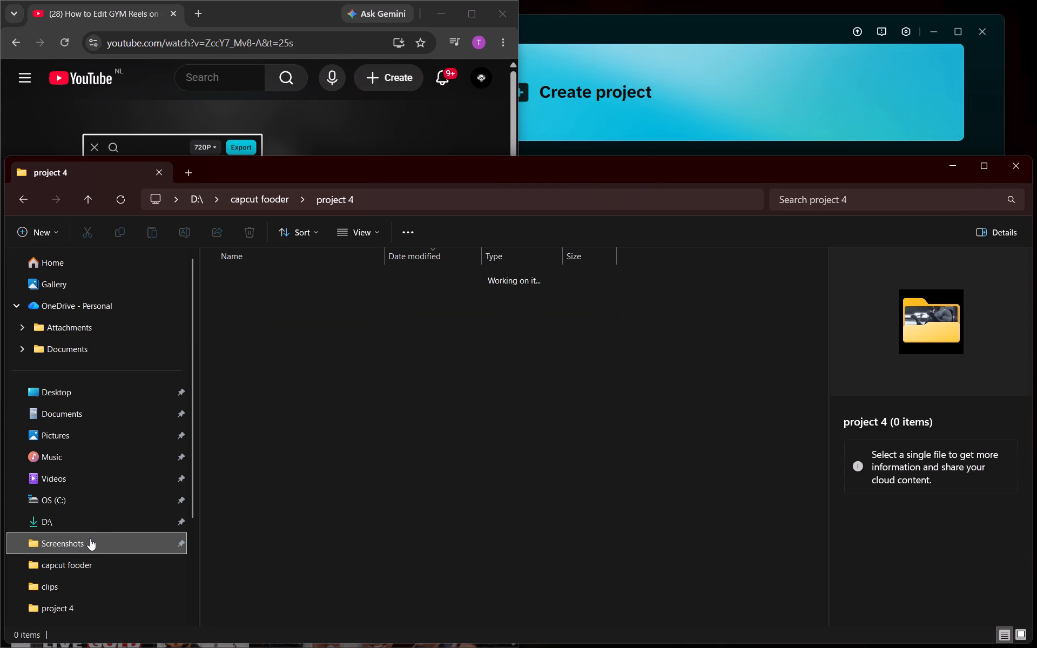
pyautogui.click(88, 522)
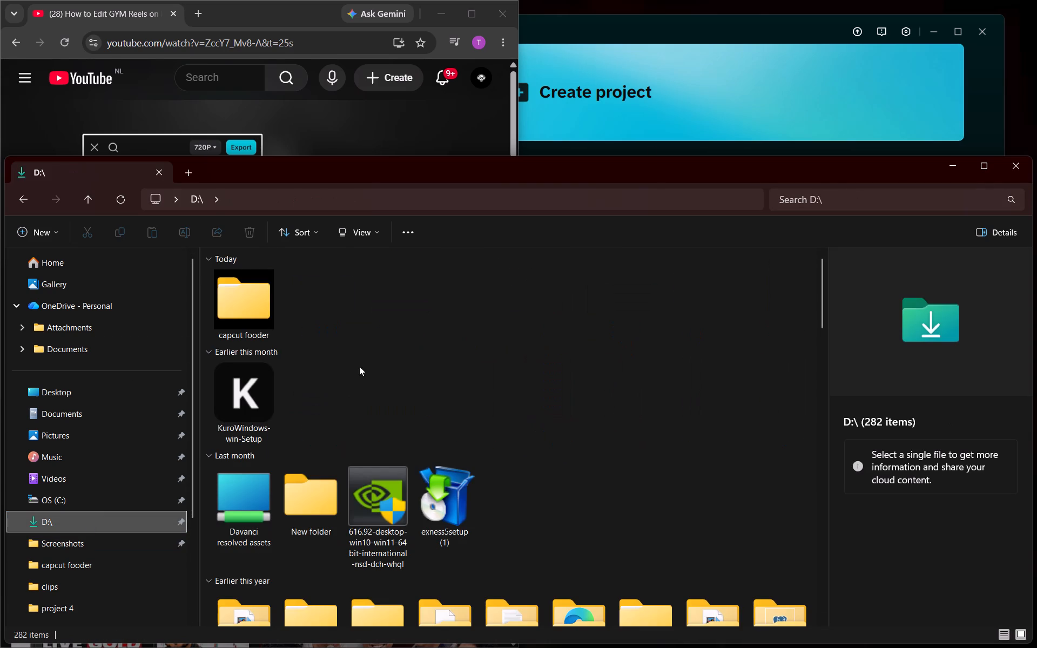
pyautogui.click(446, 348)
pyautogui.click(523, 269)
pyautogui.doubleClick(220, 314)
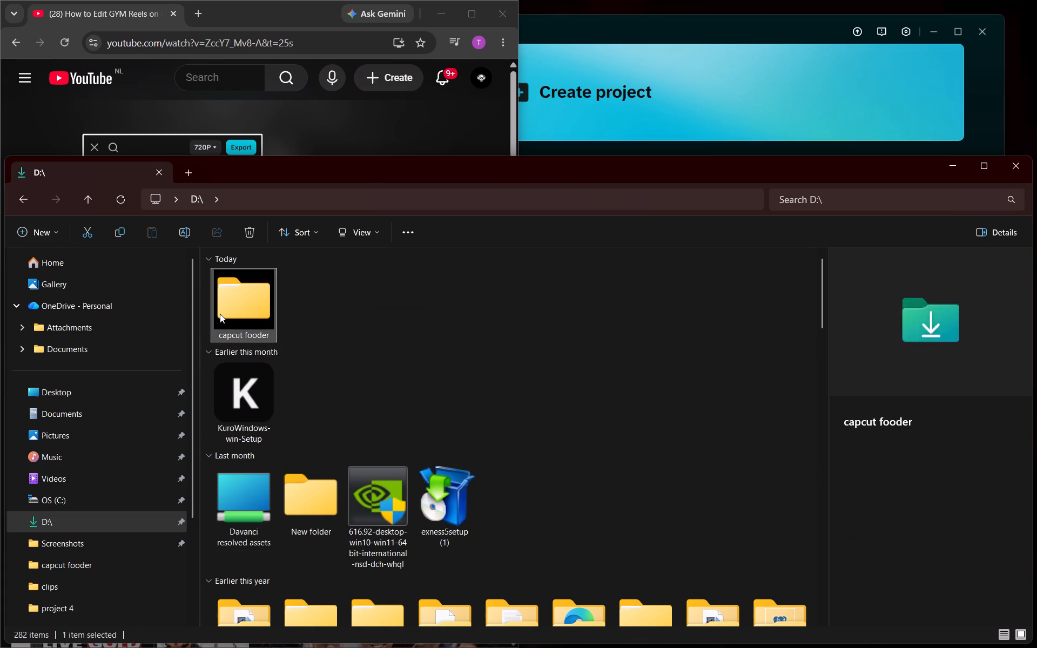
pyautogui.doubleClick(253, 295)
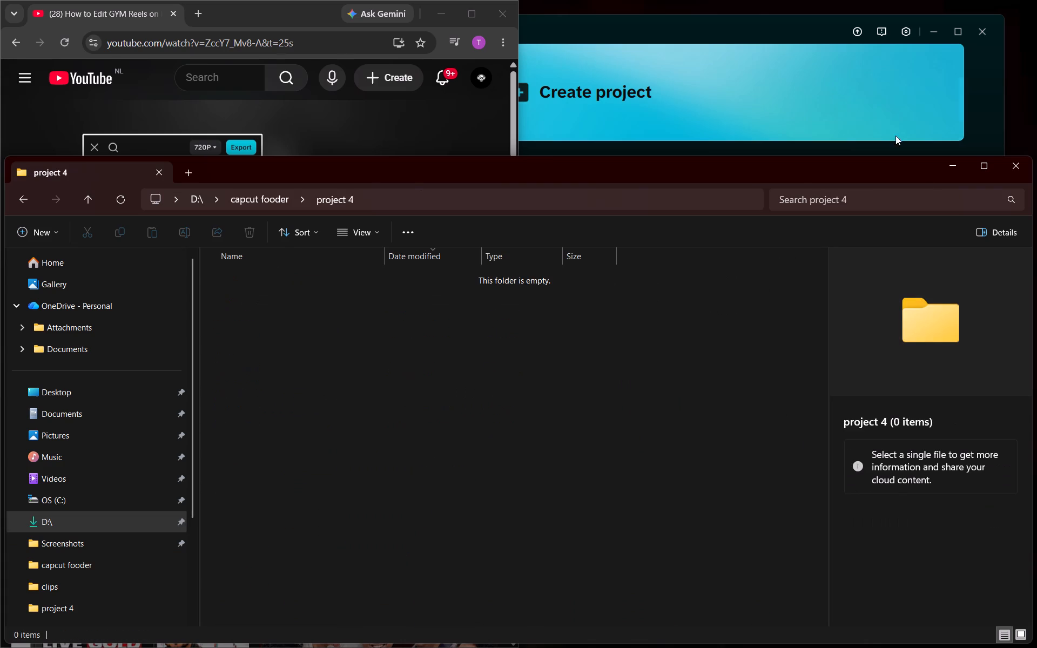
pyautogui.click(1014, 163)
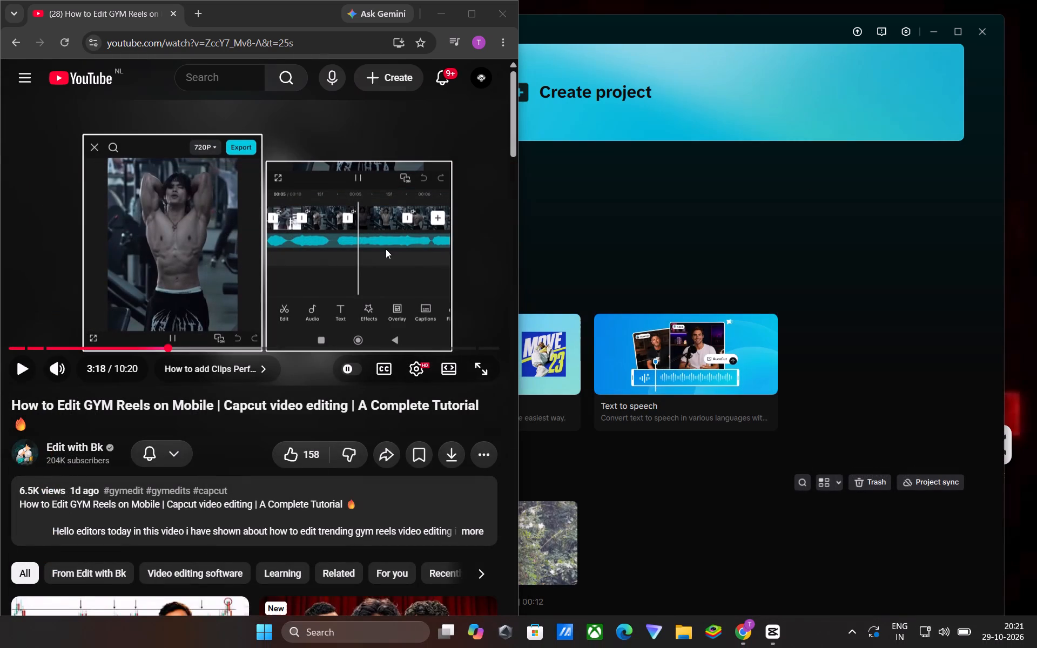
# Show the hidden system tray icons in Windows.
pyautogui.click(843, 631)
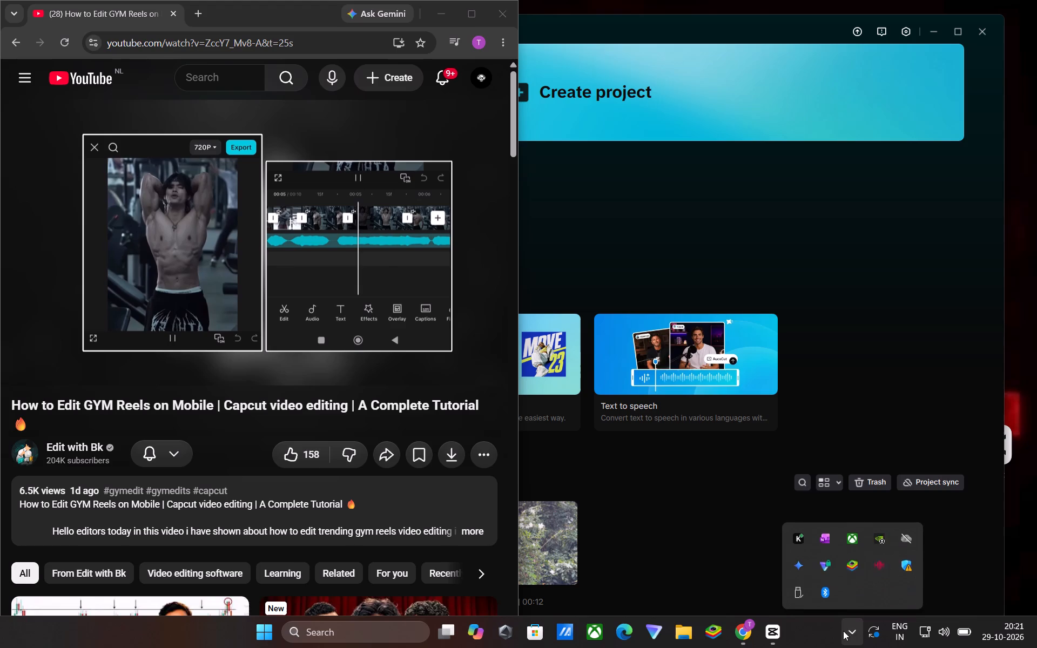
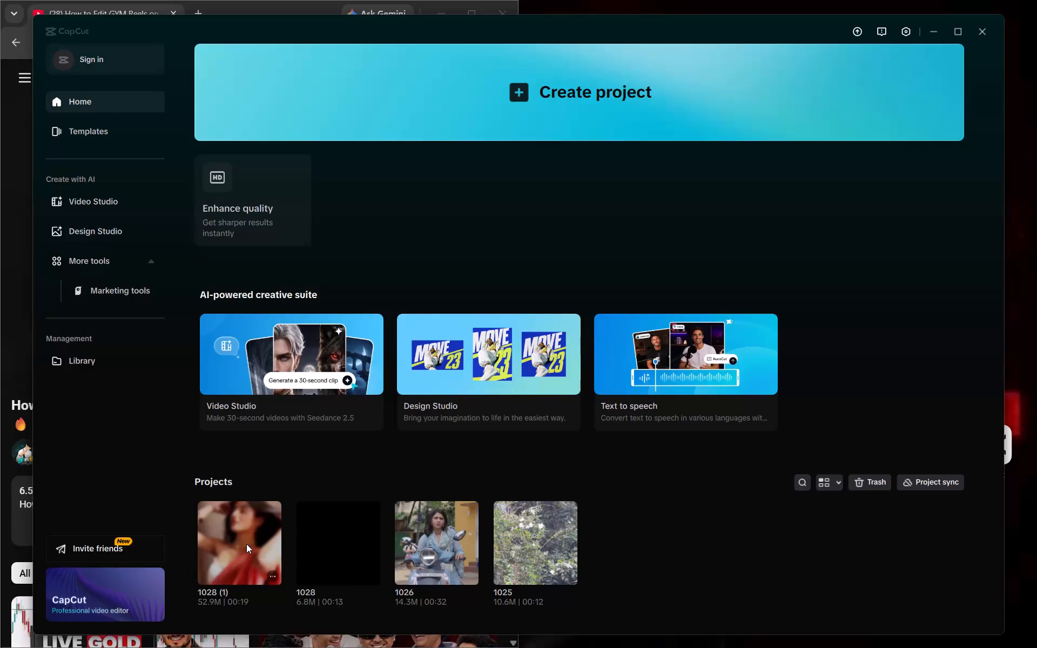
# Open project 1028 (1) from CapCut's project list.
pyautogui.click(246, 544)
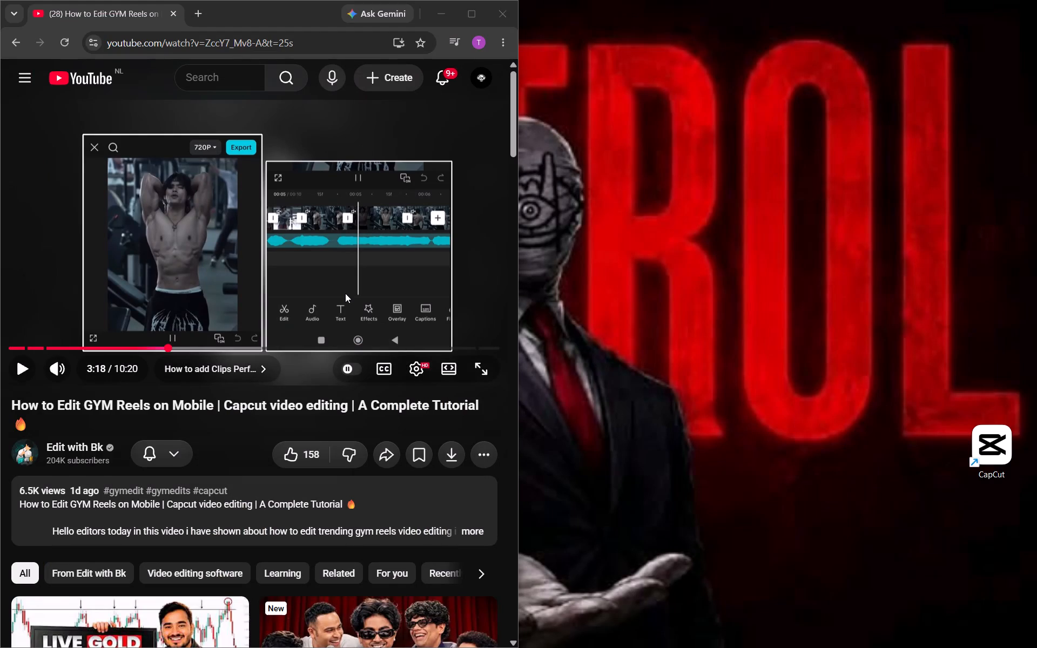
pyautogui.scroll(-1, 232, 403)
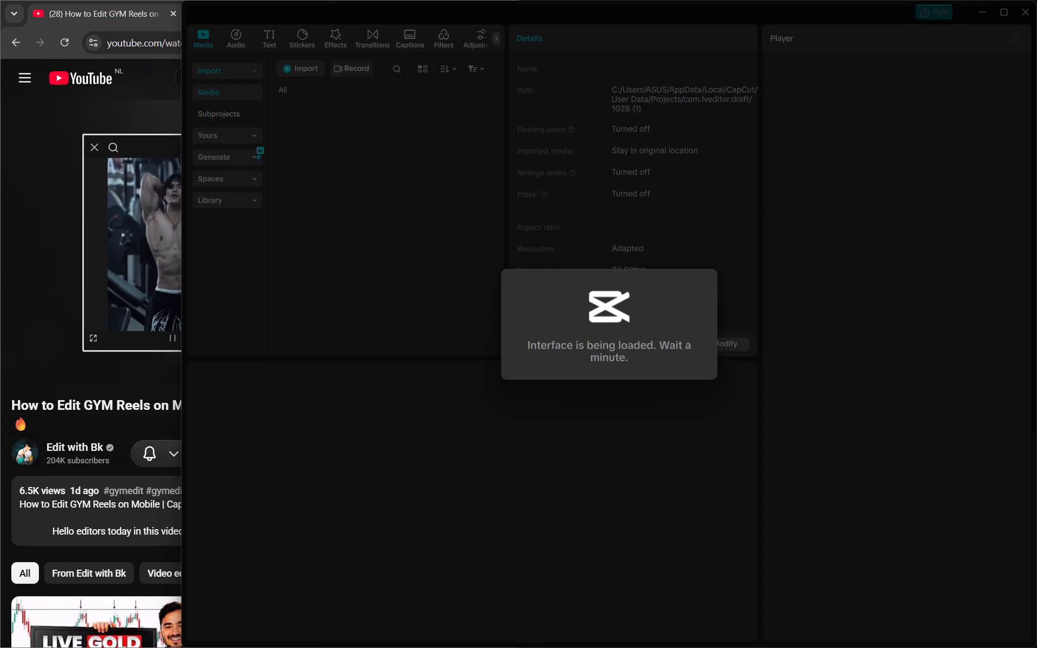
# Switch to Chrome and open the video list of the Edit with Bk YouTube channel.
pyautogui.click(86, 450)
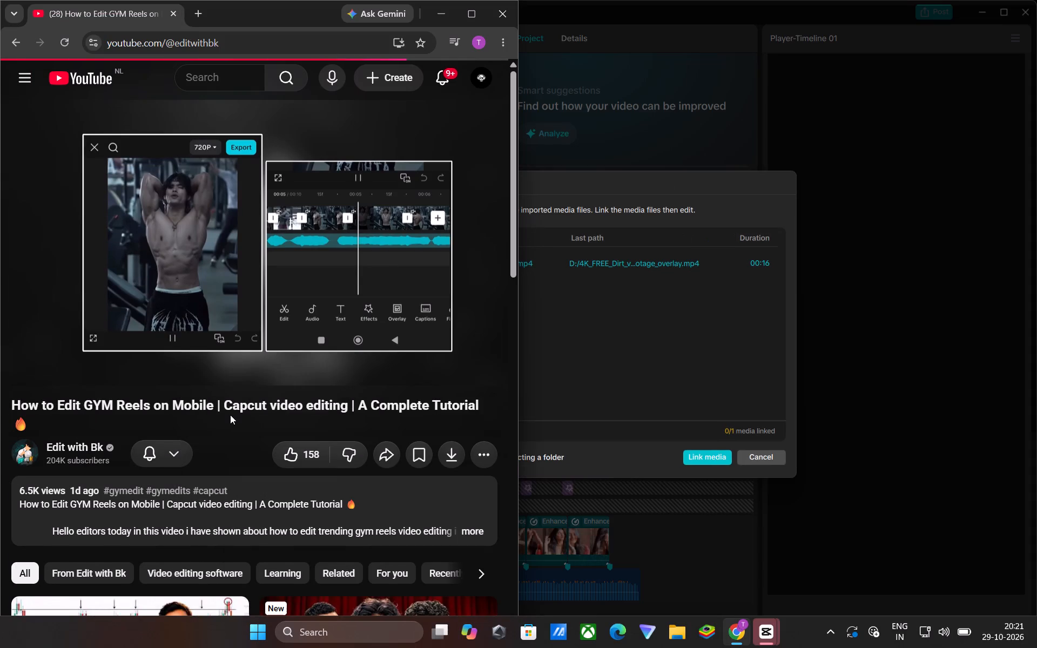
pyautogui.scroll(-5, 230, 415)
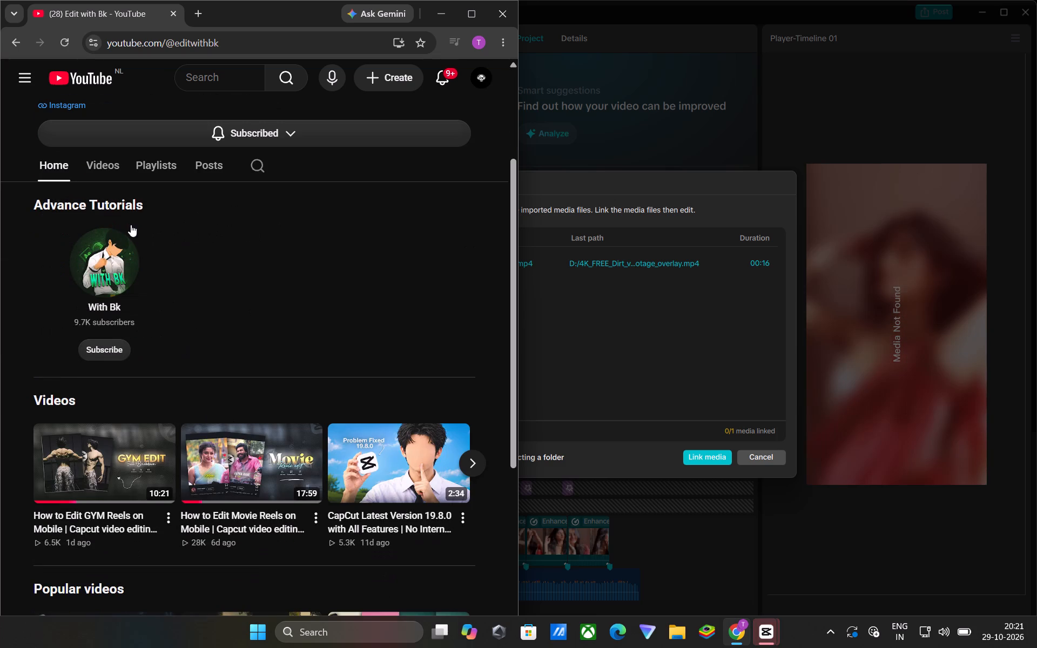
pyautogui.click(104, 165)
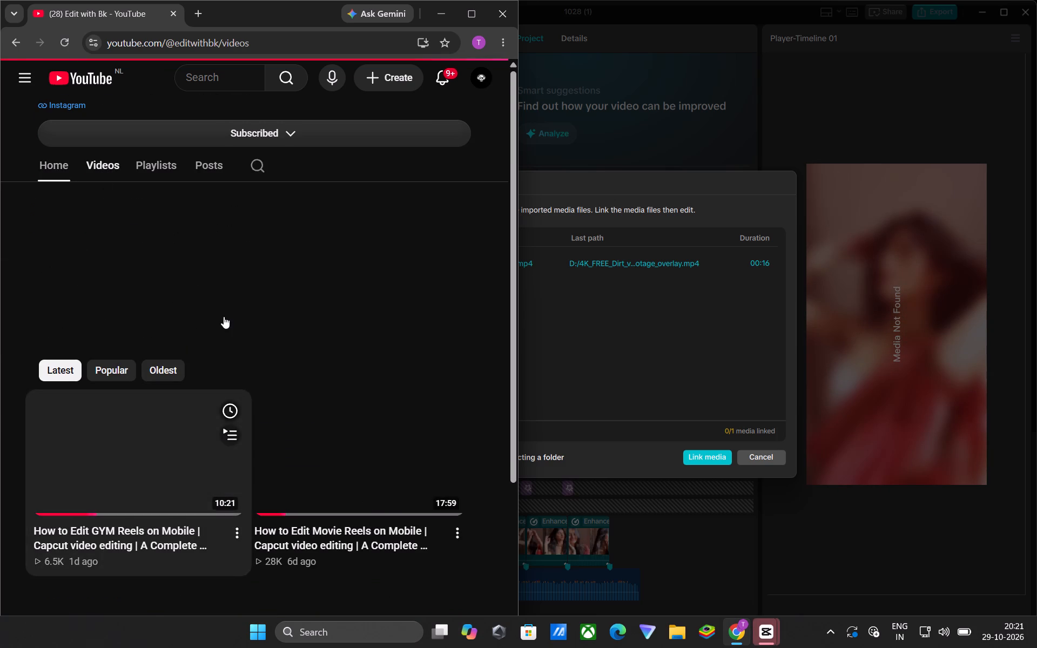
# Look through the channel's older videos and open the 8:30 tutorial How to Make SMOOTH Reels Transition in Mobile.
pyautogui.scroll(-6, 224, 316)
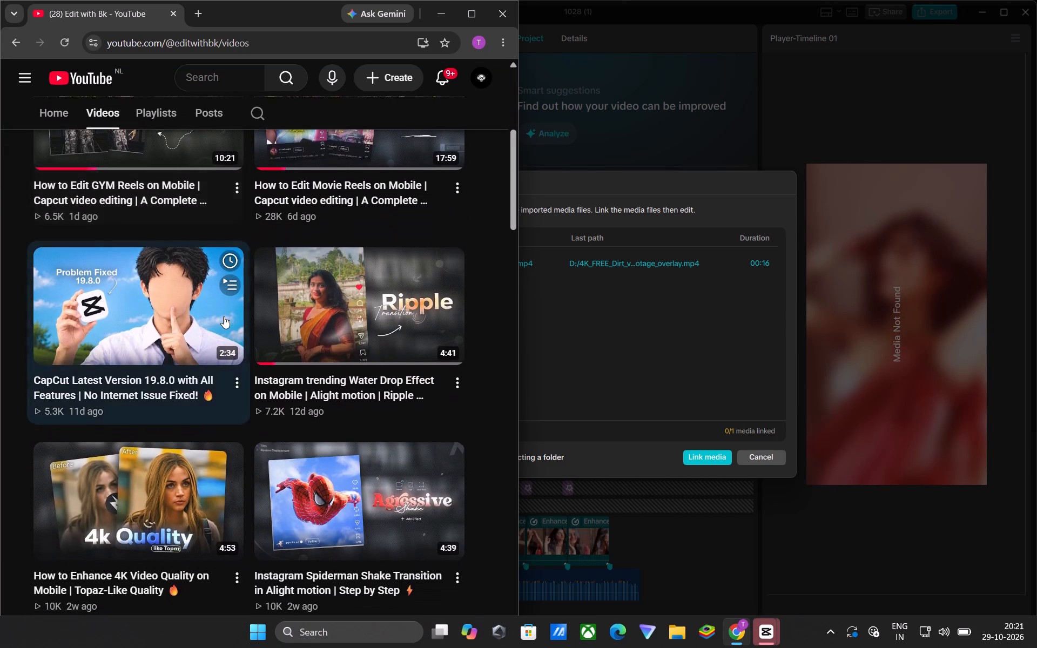
pyautogui.scroll(-6, 224, 316)
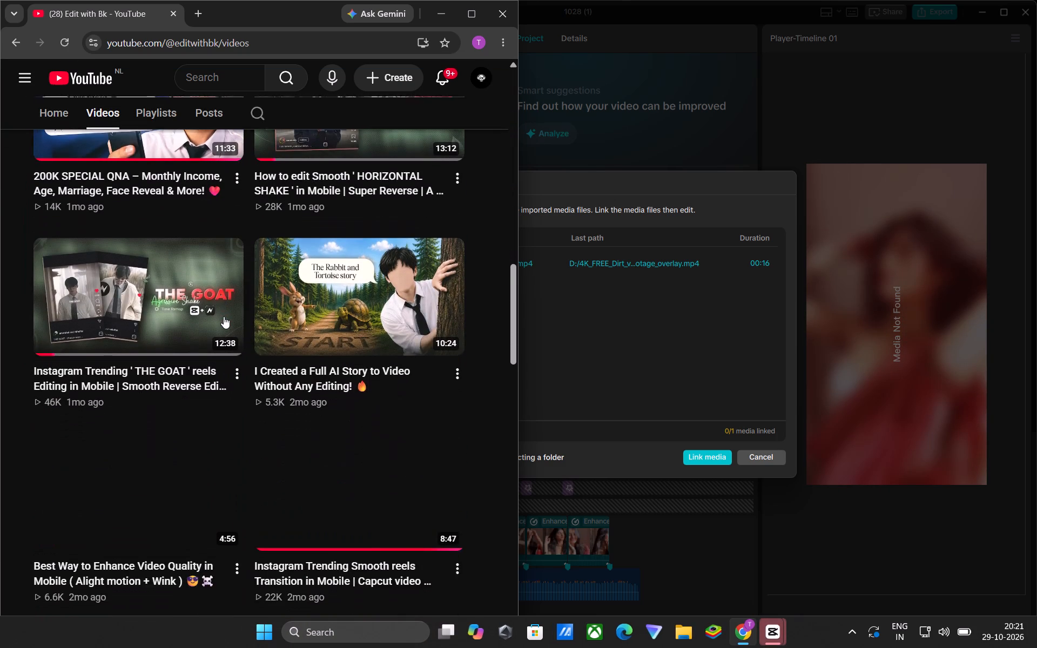
pyautogui.scroll(-7, 224, 316)
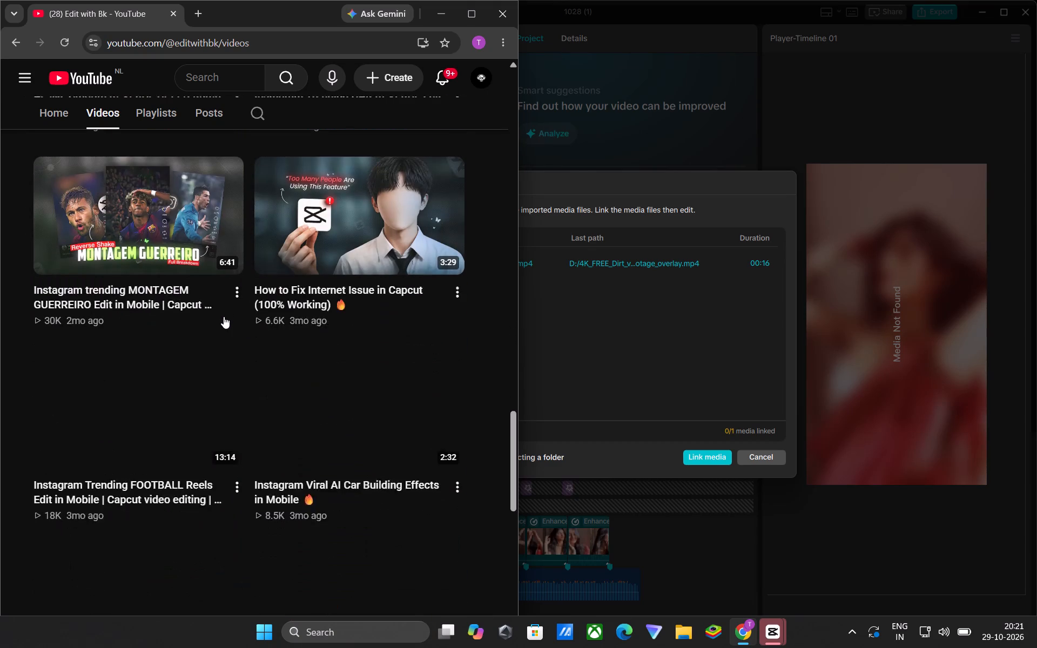
pyautogui.scroll(-7, 224, 316)
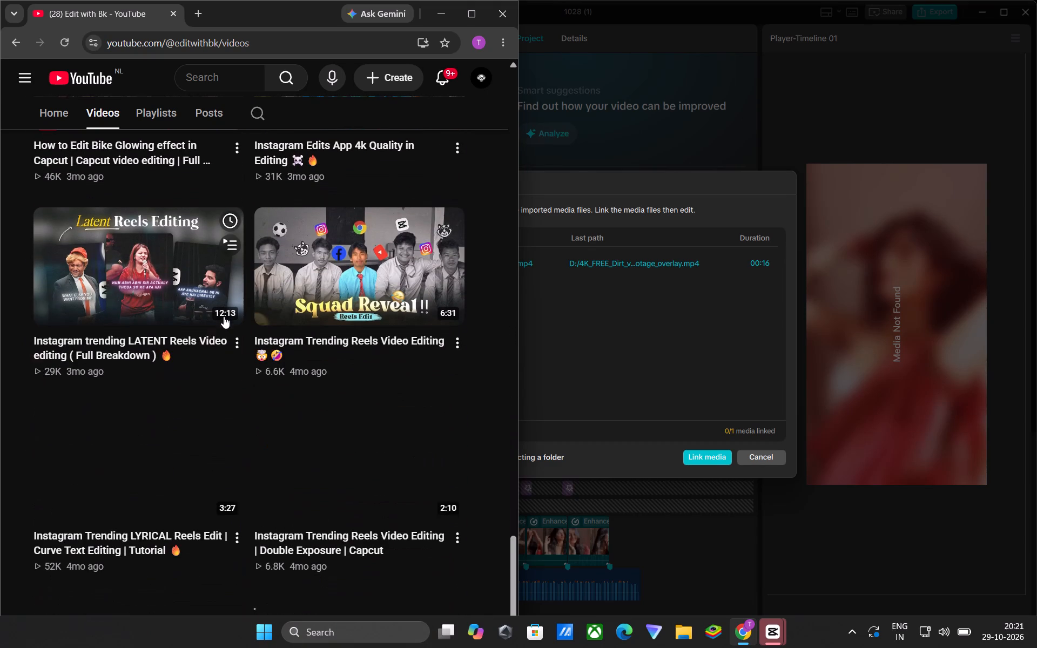
pyautogui.scroll(-7, 224, 316)
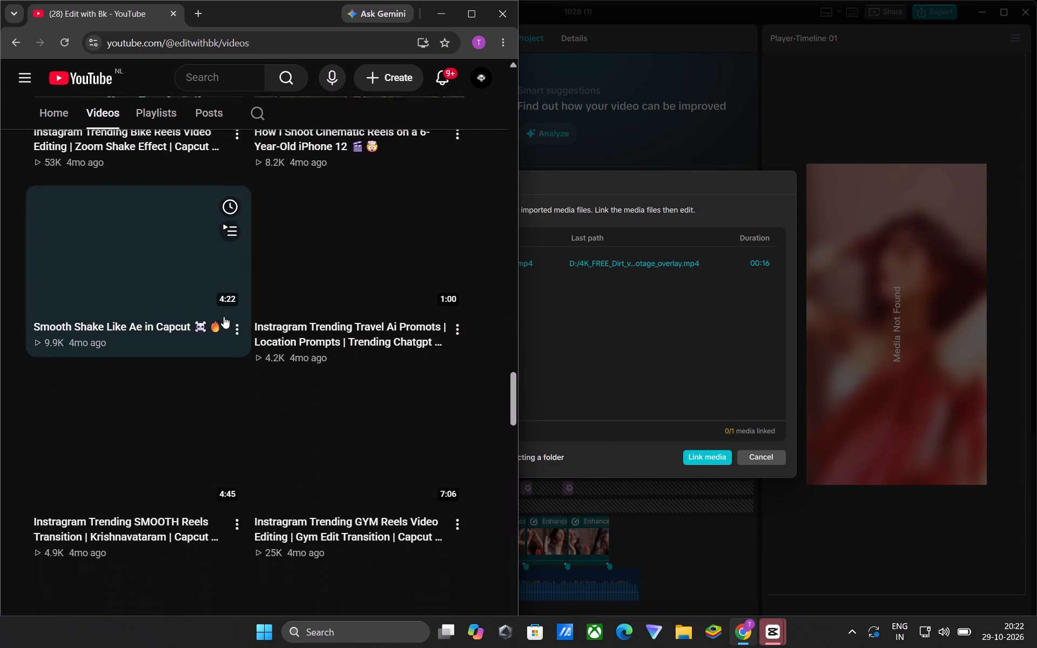
pyautogui.scroll(2, 224, 316)
pyautogui.scroll(-4, 224, 316)
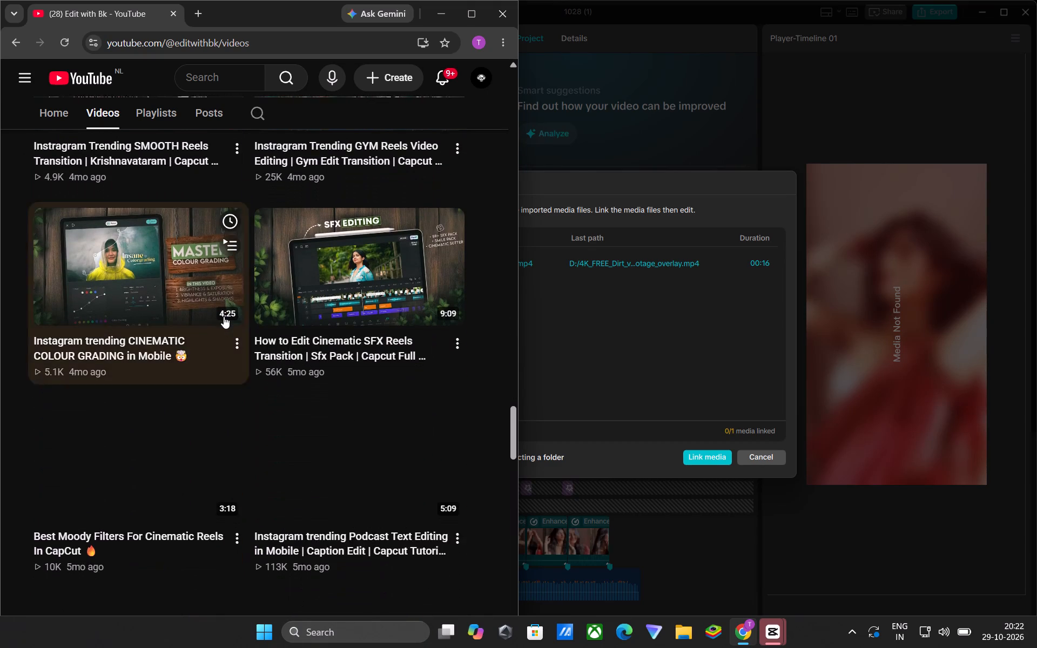
pyautogui.scroll(-7, 224, 316)
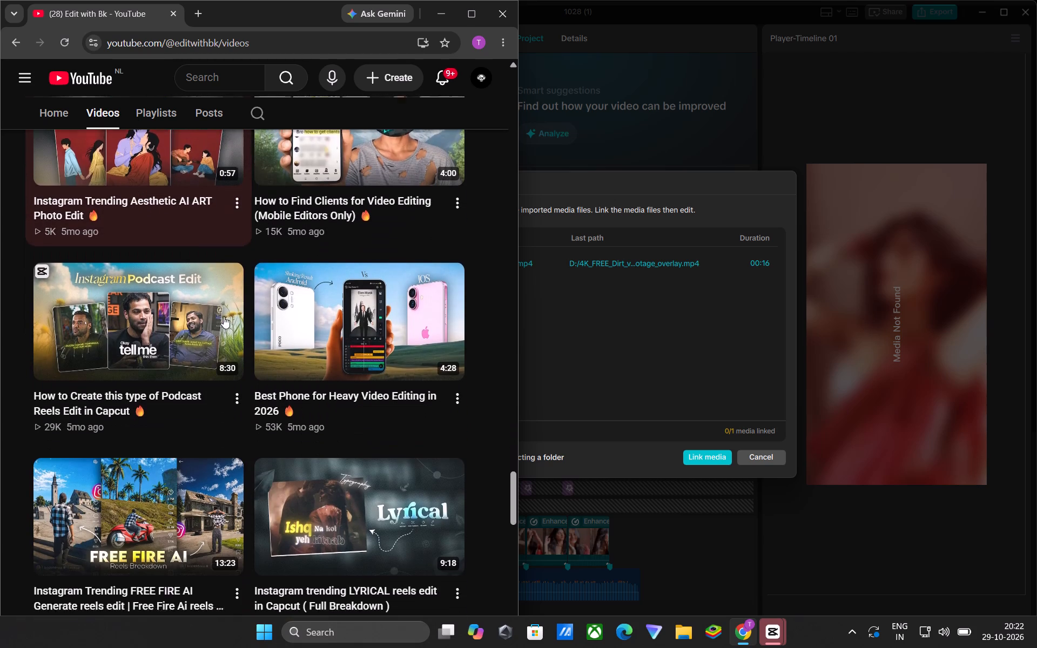
pyautogui.scroll(-3, 224, 316)
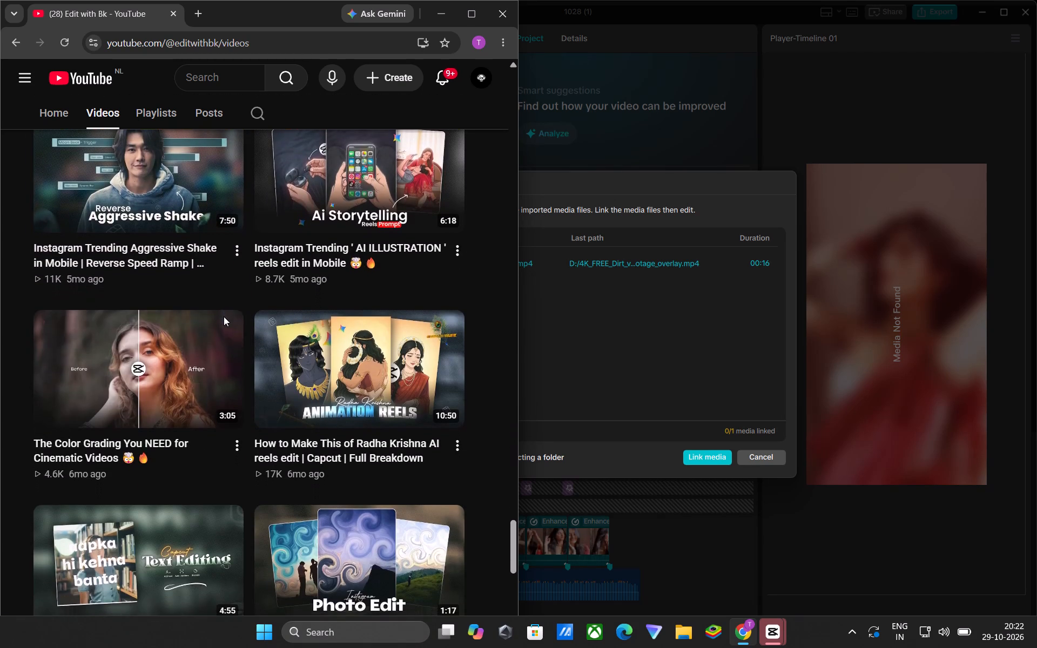
pyautogui.scroll(-3, 224, 316)
pyautogui.scroll(1, 224, 316)
pyautogui.scroll(-3, 224, 316)
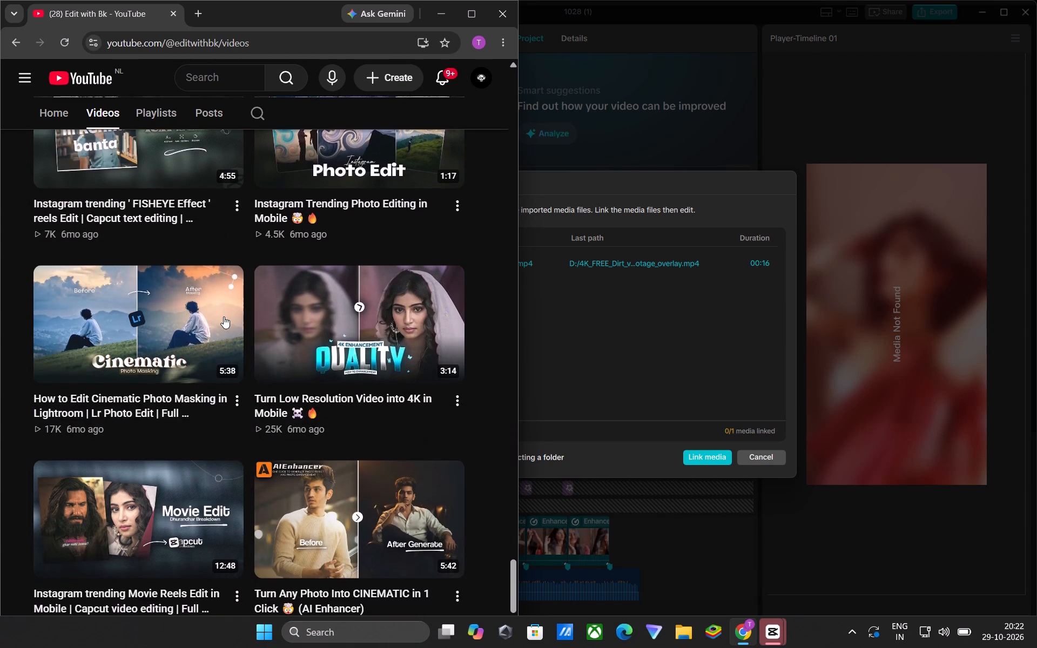
pyautogui.scroll(-6, 224, 316)
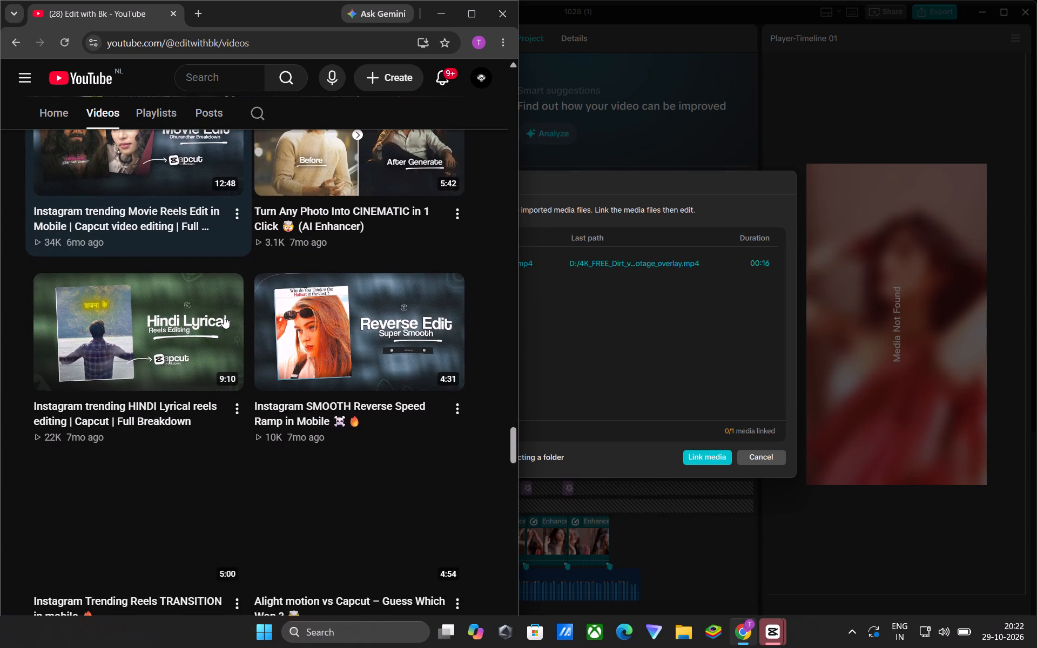
pyautogui.scroll(-1, 224, 316)
pyautogui.scroll(-4, 227, 396)
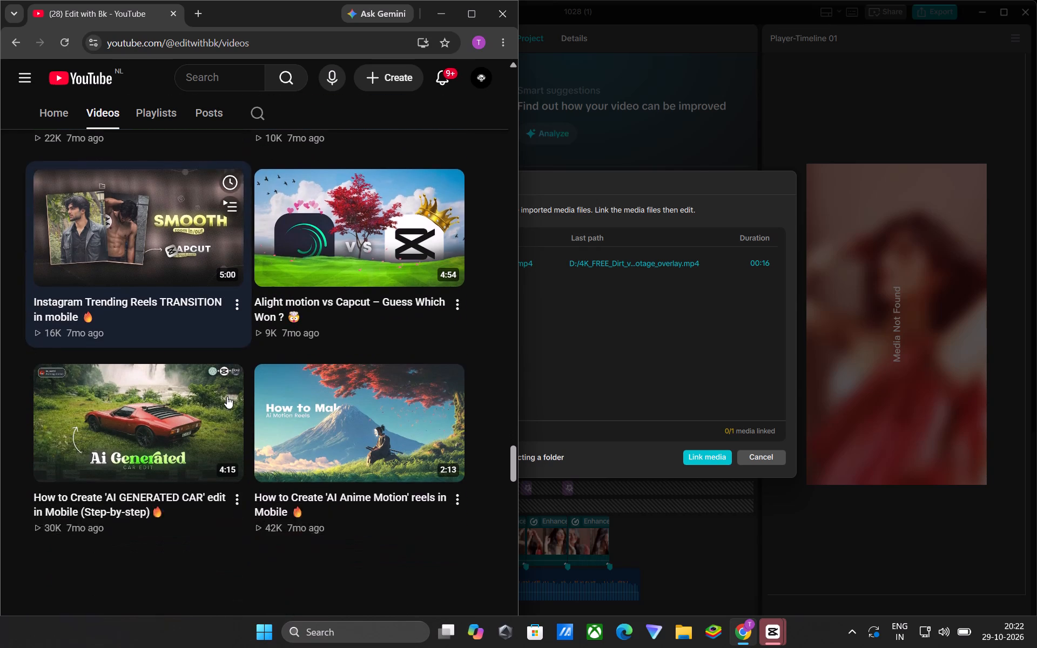
pyautogui.scroll(-7, 227, 396)
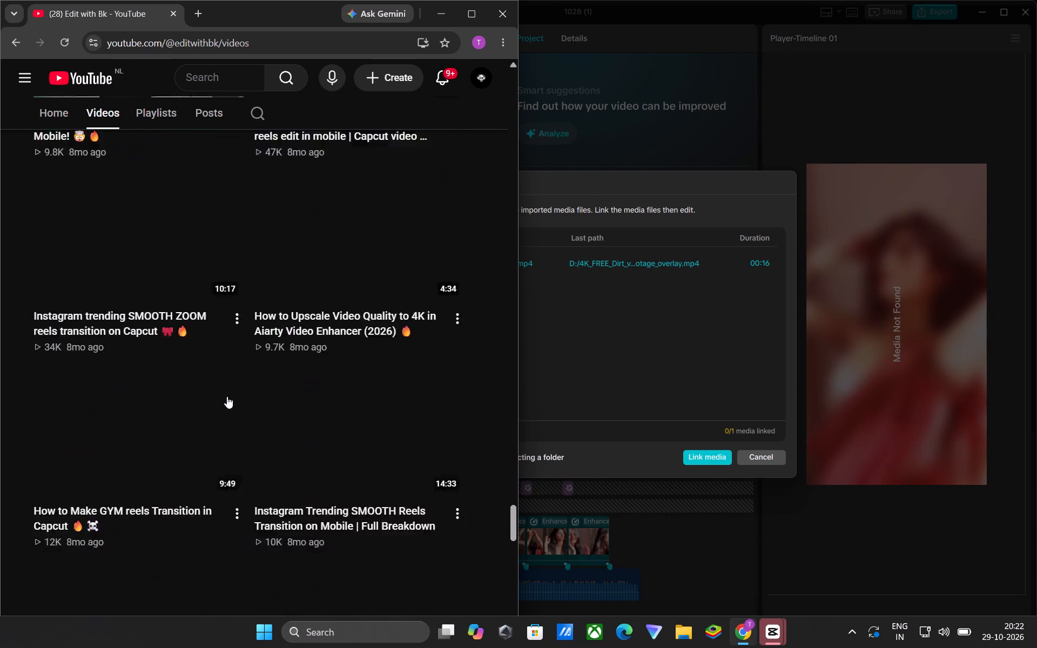
pyautogui.scroll(1, 227, 396)
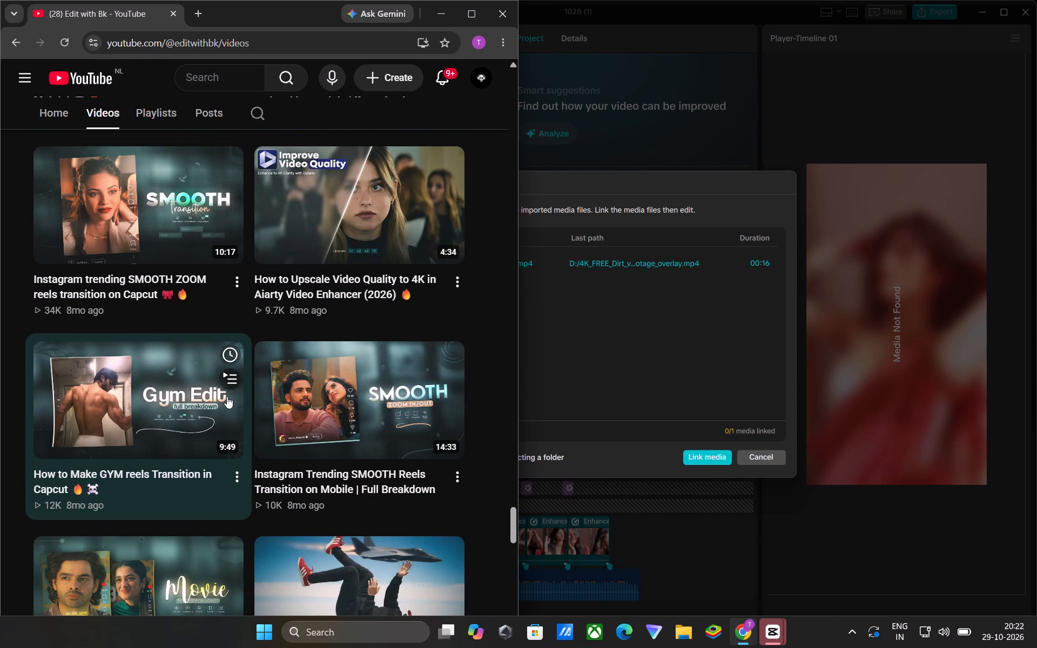
pyautogui.scroll(-3, 227, 396)
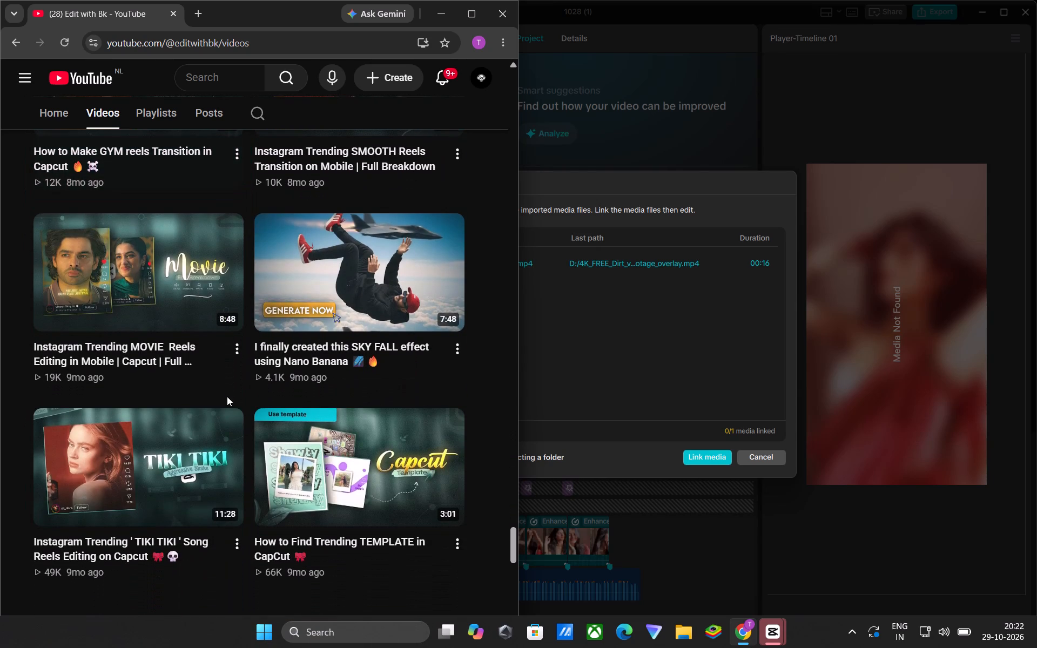
pyautogui.scroll(-4, 227, 396)
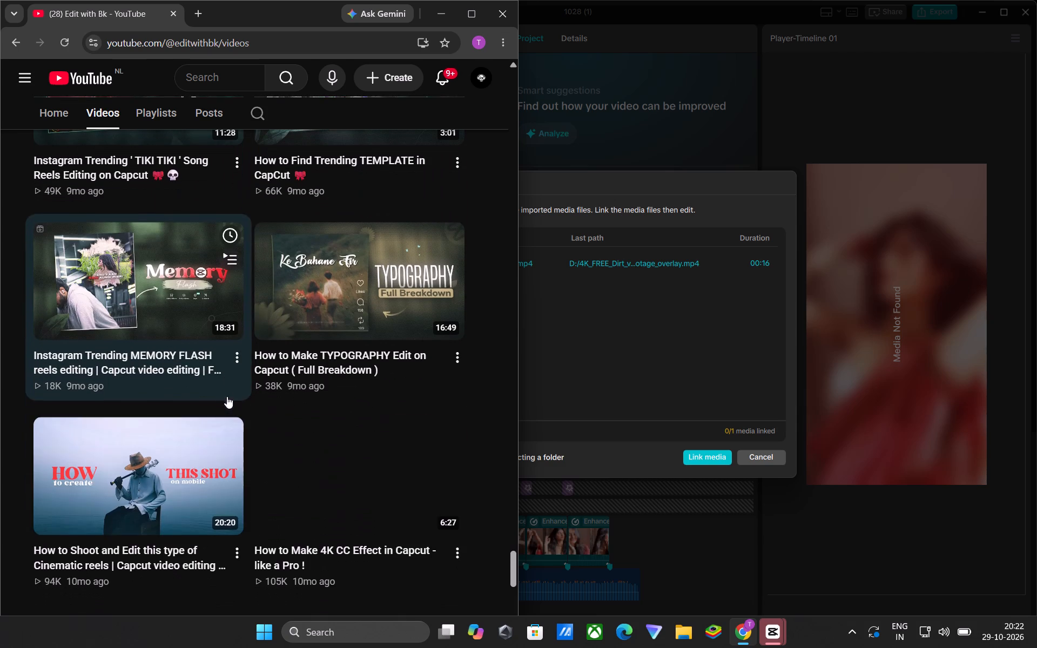
pyautogui.scroll(2, 227, 396)
pyautogui.scroll(-3, 227, 396)
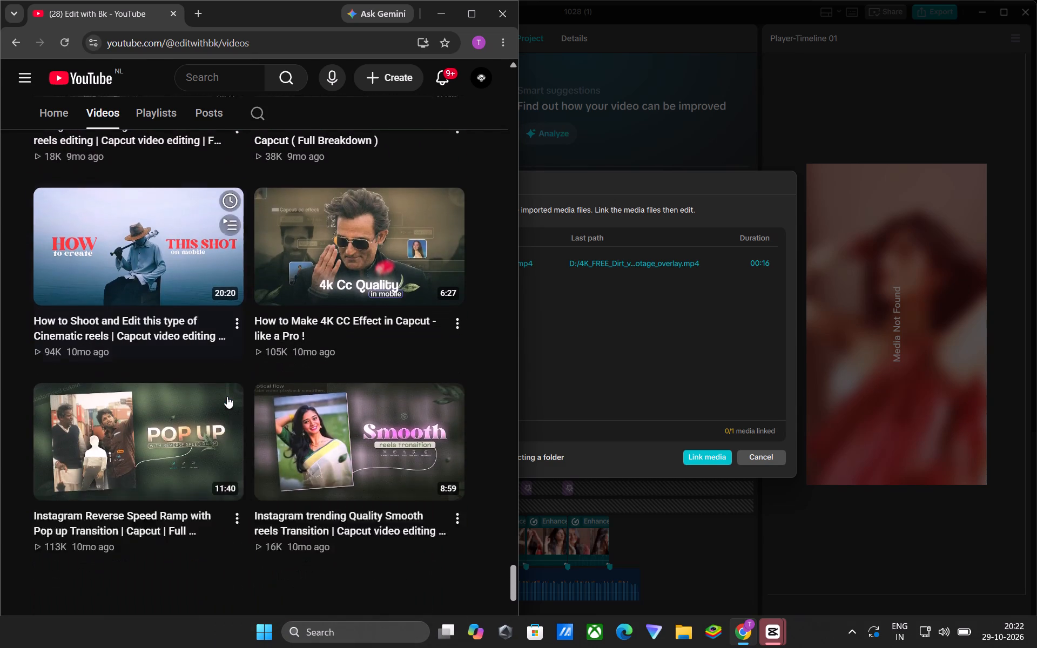
pyautogui.scroll(-1, 227, 396)
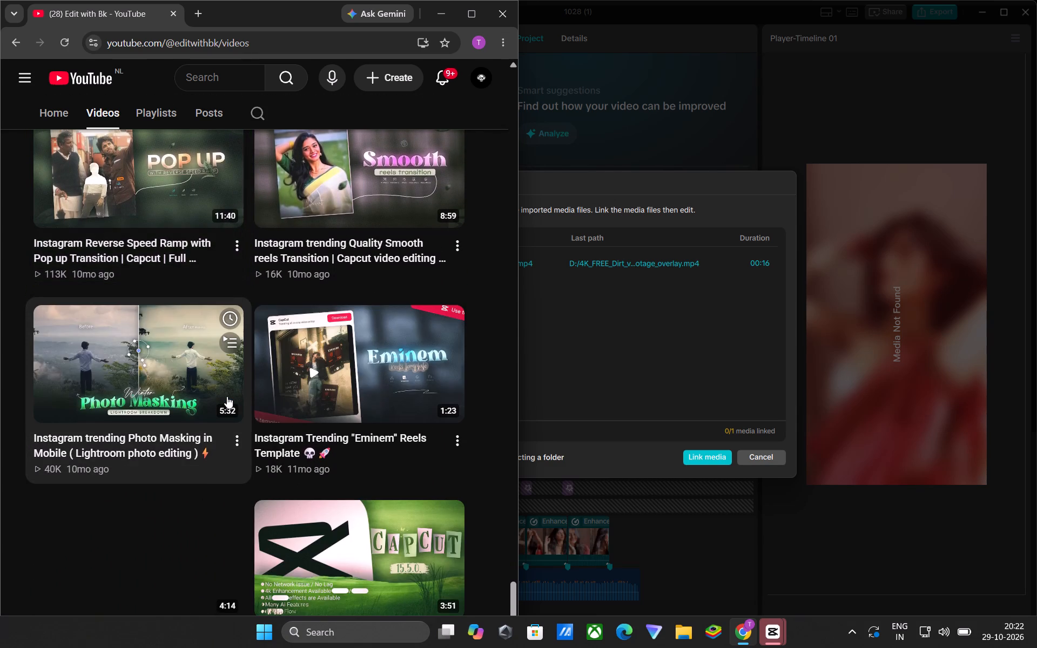
pyautogui.scroll(-8, 227, 396)
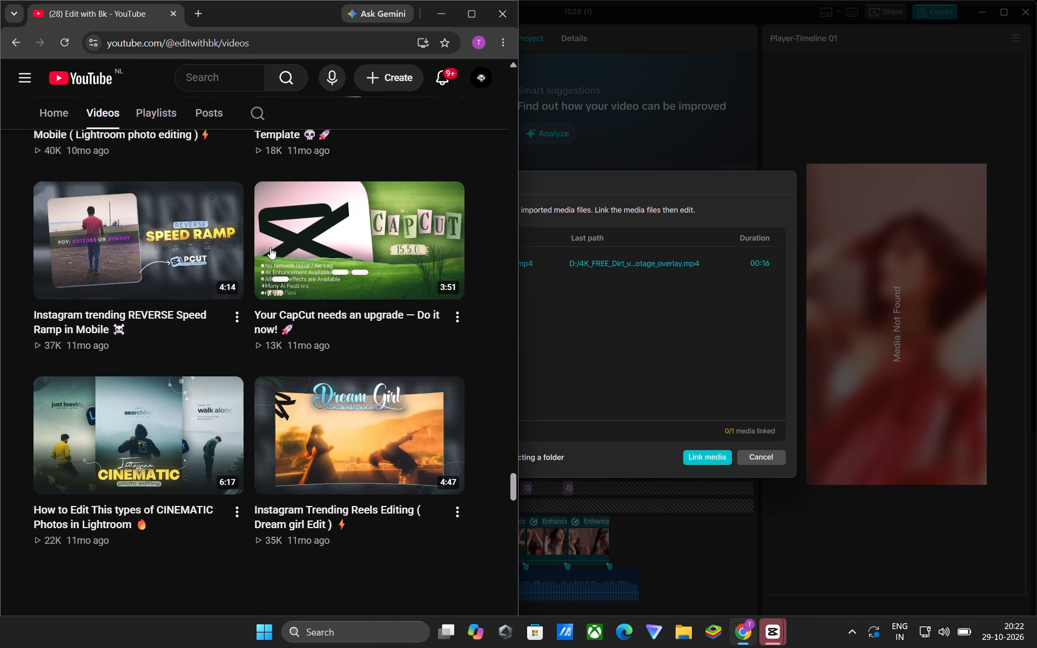
pyautogui.scroll(-4, 246, 368)
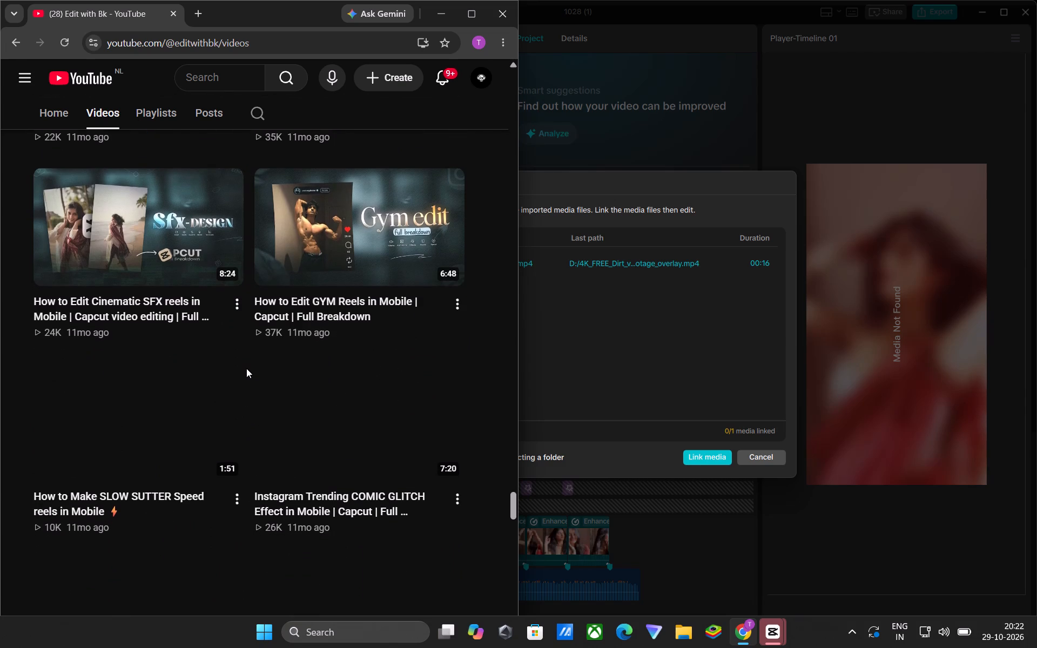
pyautogui.scroll(-7, 246, 368)
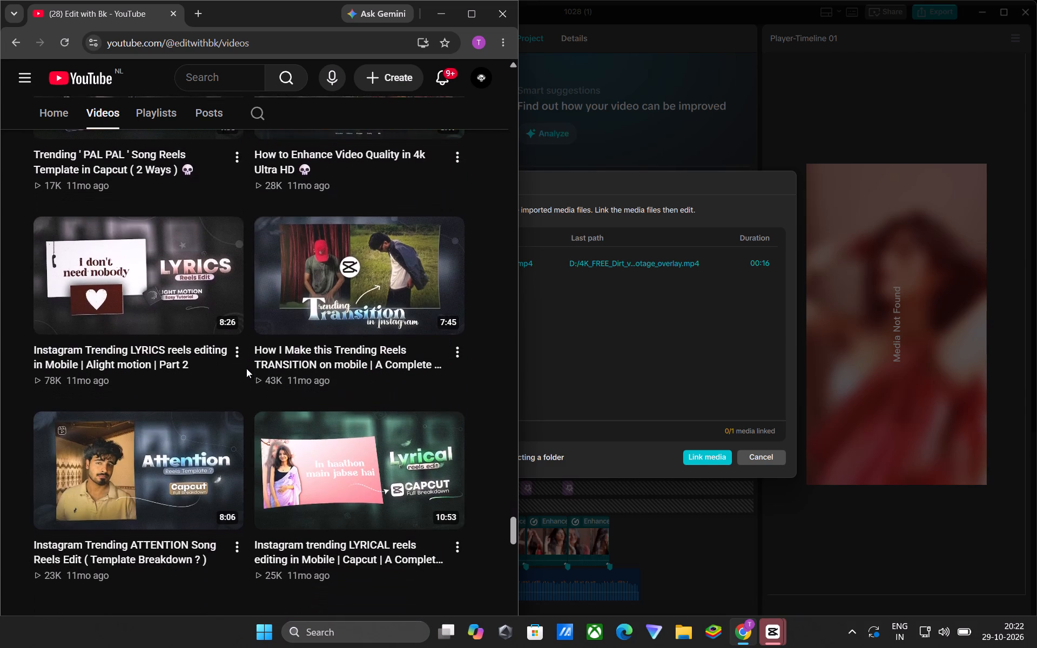
pyautogui.scroll(-7, 246, 368)
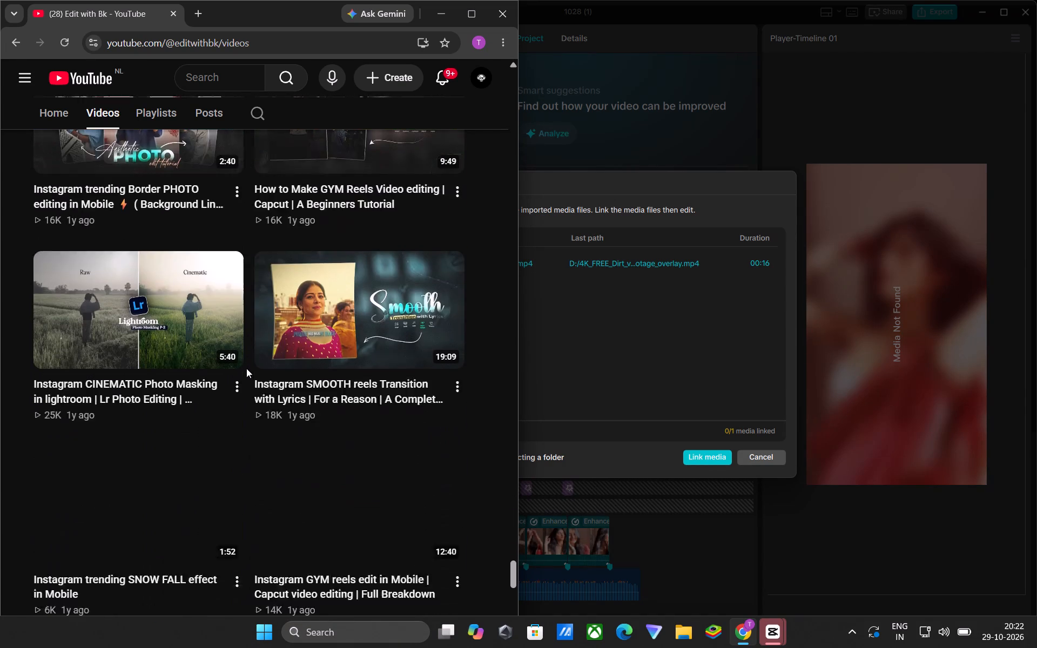
pyautogui.scroll(-3, 246, 368)
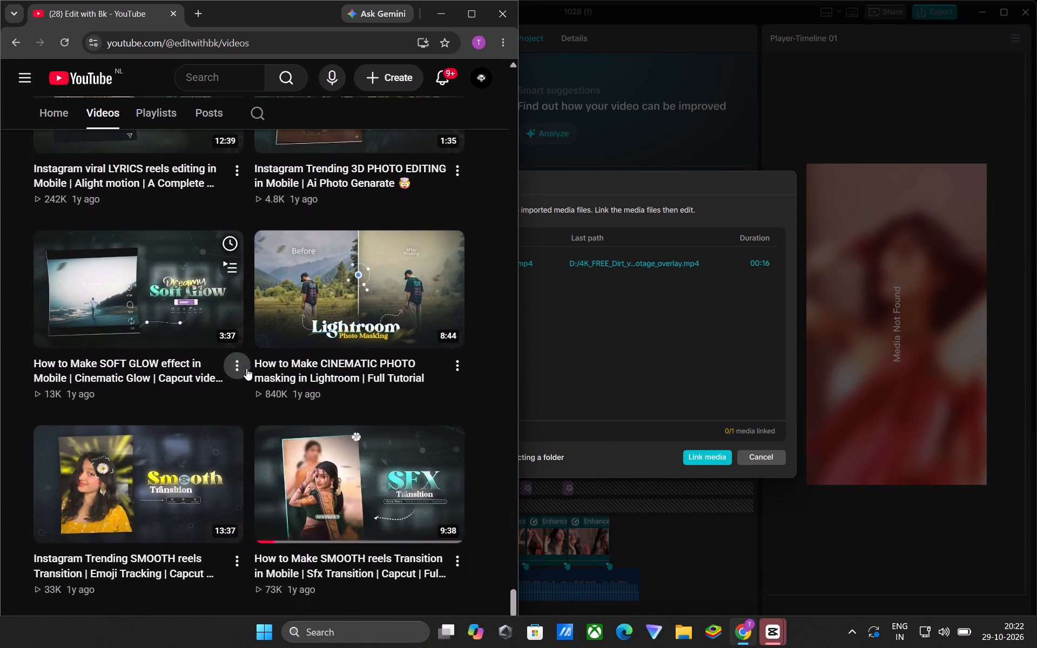
pyautogui.scroll(-3, 246, 368)
pyautogui.scroll(3, 246, 368)
pyautogui.scroll(-3, 246, 368)
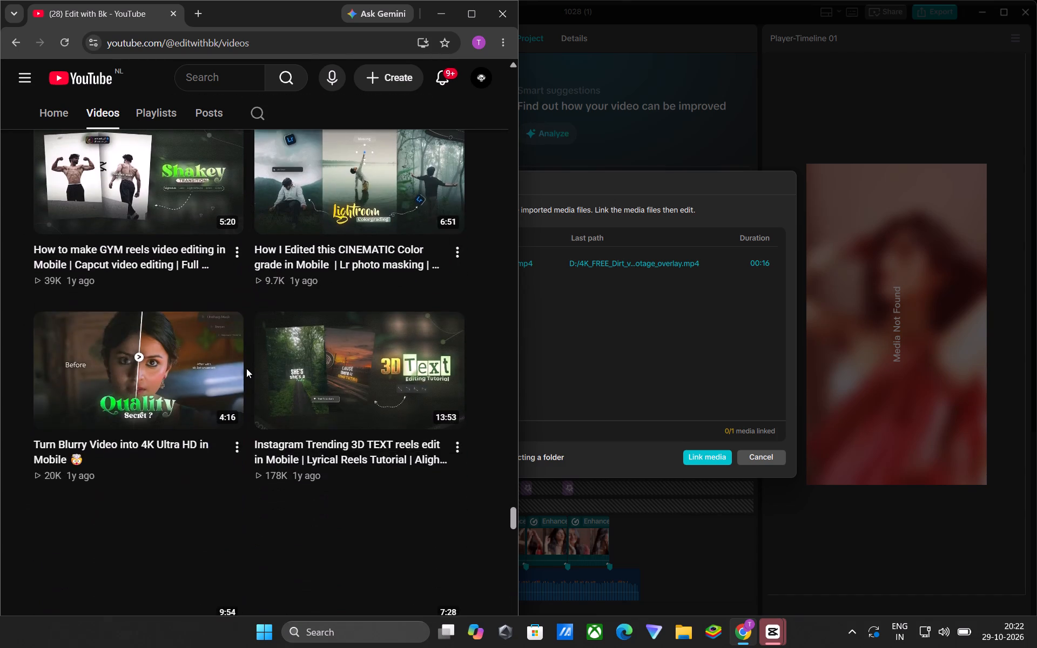
pyautogui.scroll(-4, 246, 368)
pyautogui.scroll(1, 246, 368)
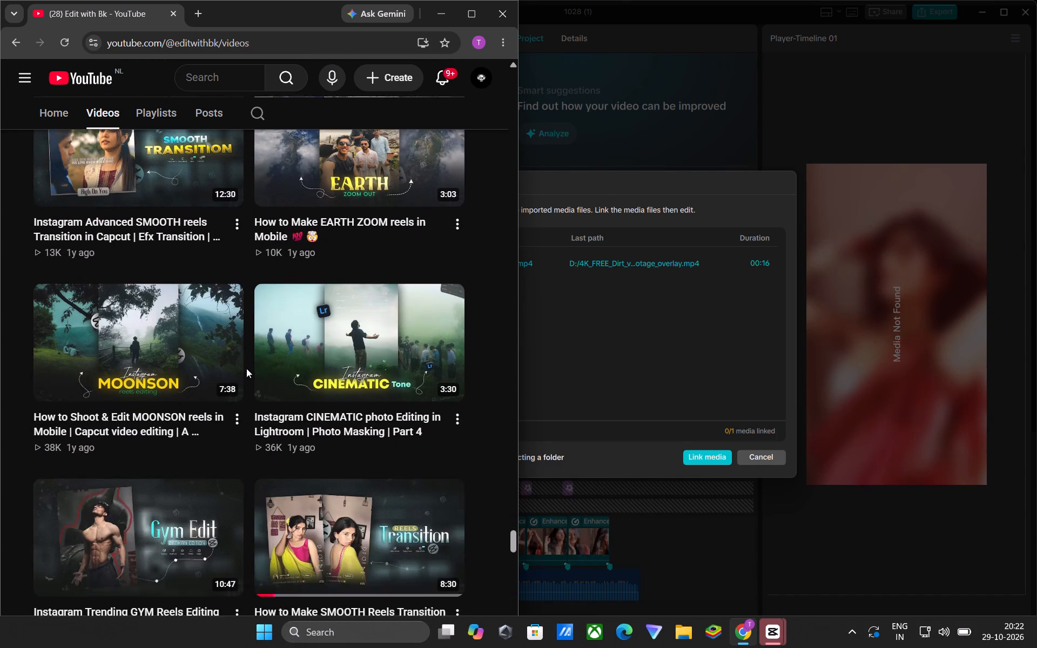
pyautogui.scroll(1, 246, 368)
pyautogui.scroll(-2, 246, 368)
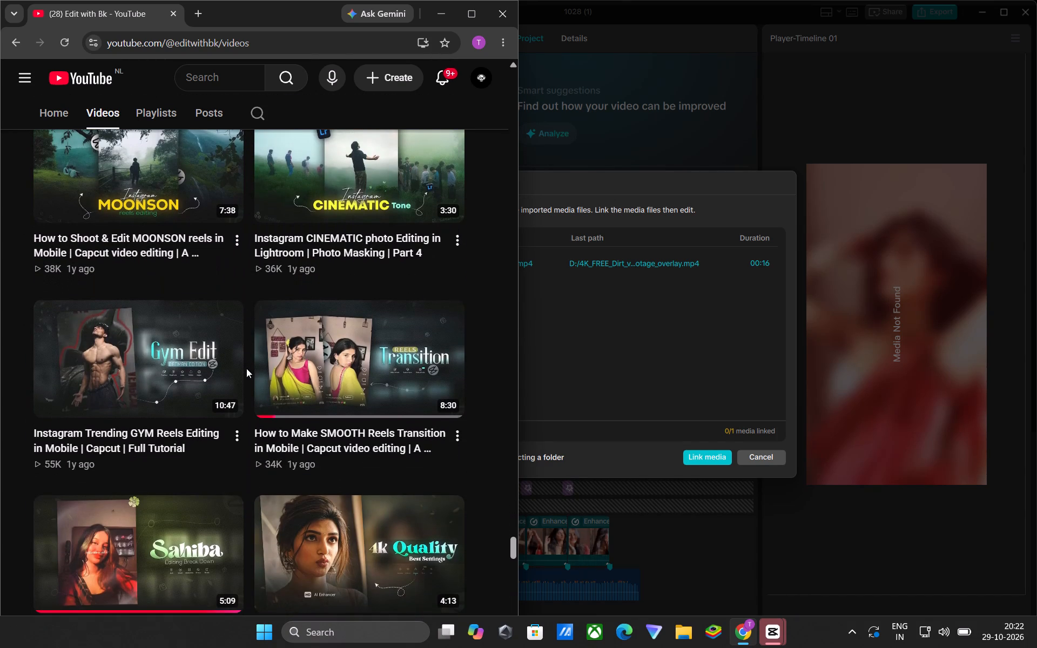
pyautogui.click(351, 354)
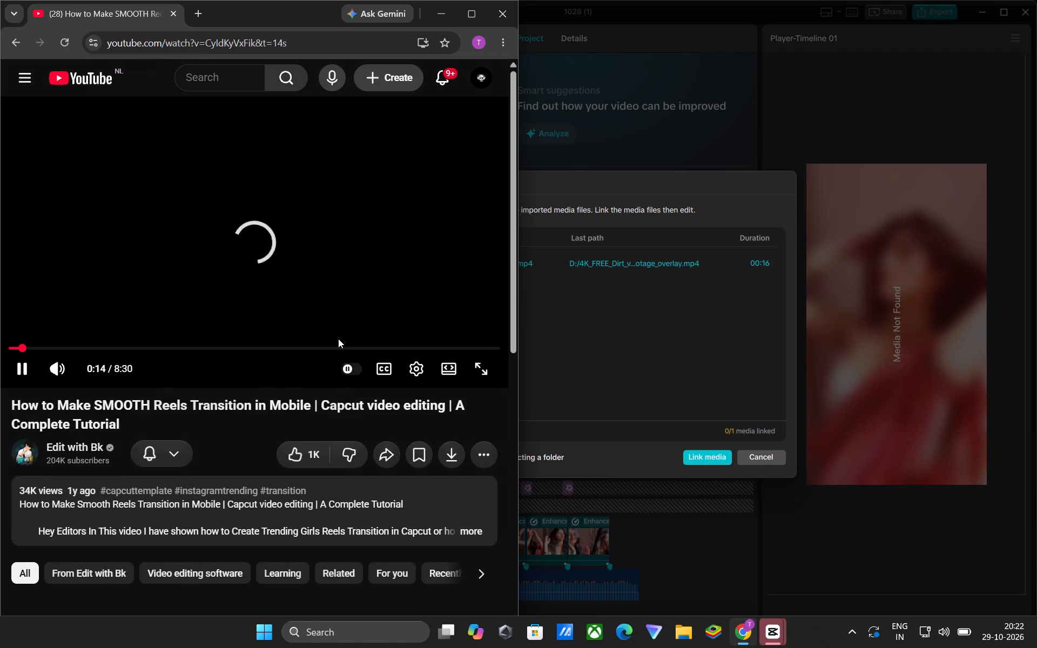
# Seek back and forth through the tutorial from about 5:49 onward to examine its overlay, graph, adjustment and effects steps.
pyautogui.click(347, 348)
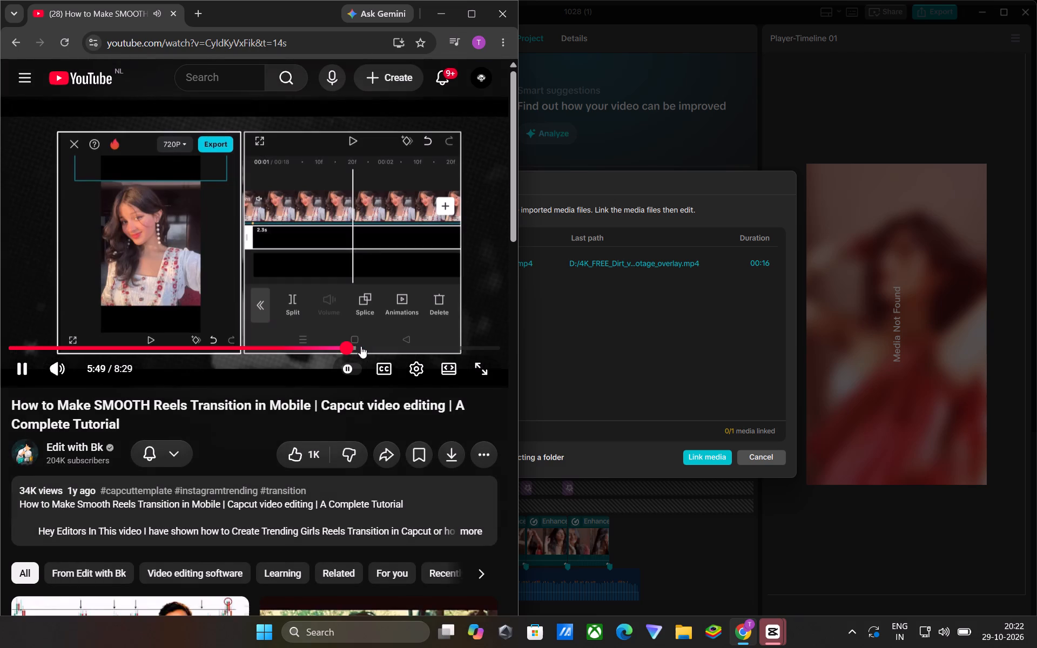
pyautogui.click(375, 349)
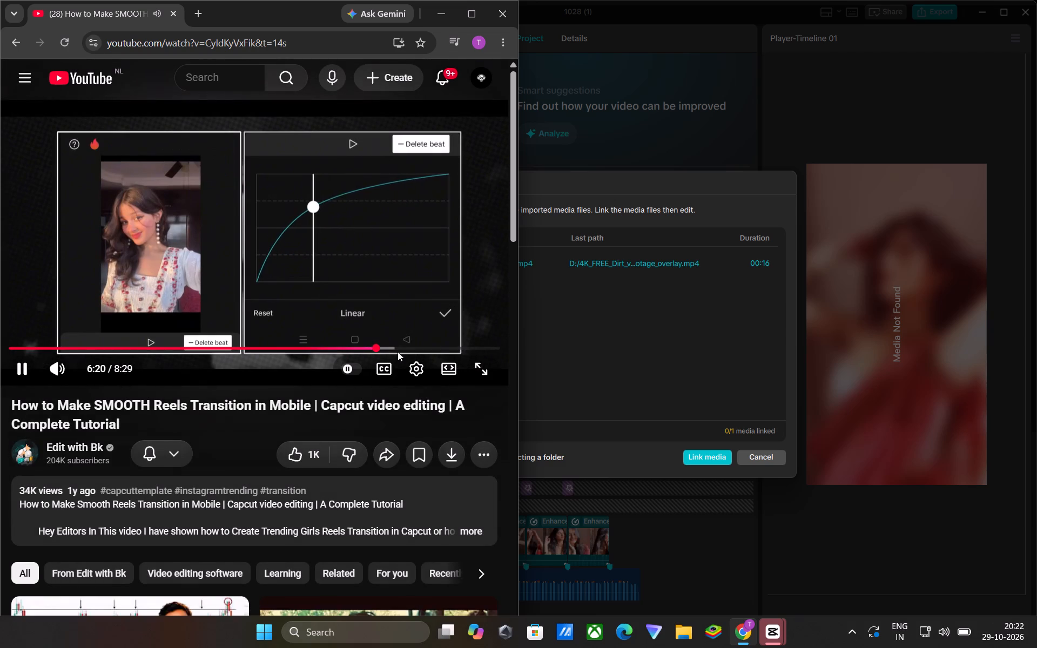
pyautogui.press('Right')
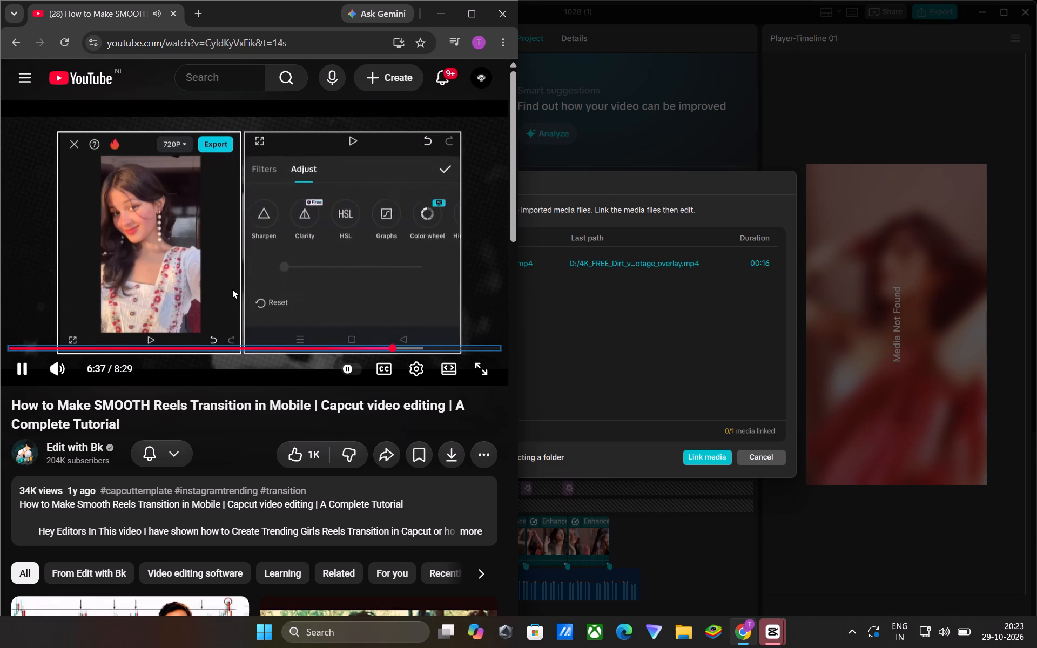
pyautogui.press('Right')
pyautogui.press('Right')
pyautogui.press('Right')
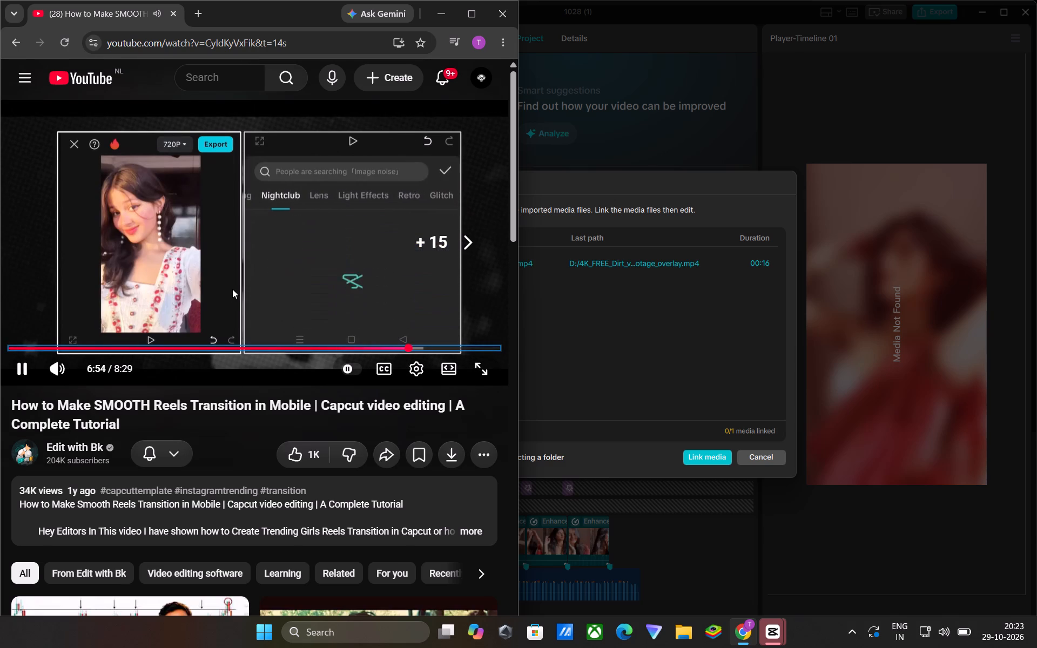
pyautogui.press('Right')
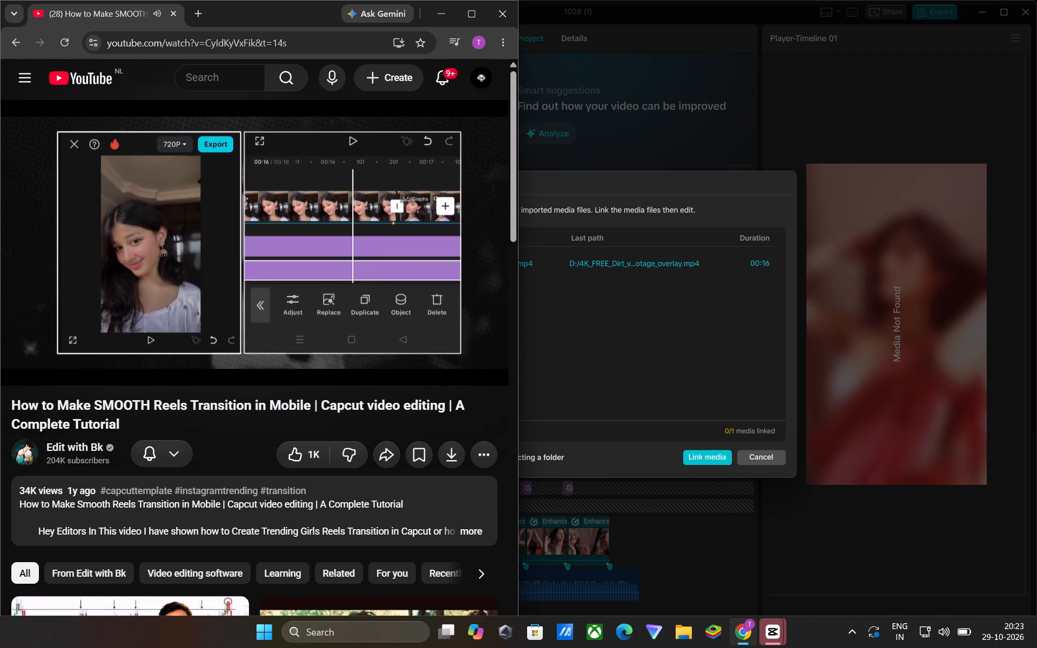
pyautogui.press('Left')
pyautogui.press('Left')
pyautogui.press('Left')
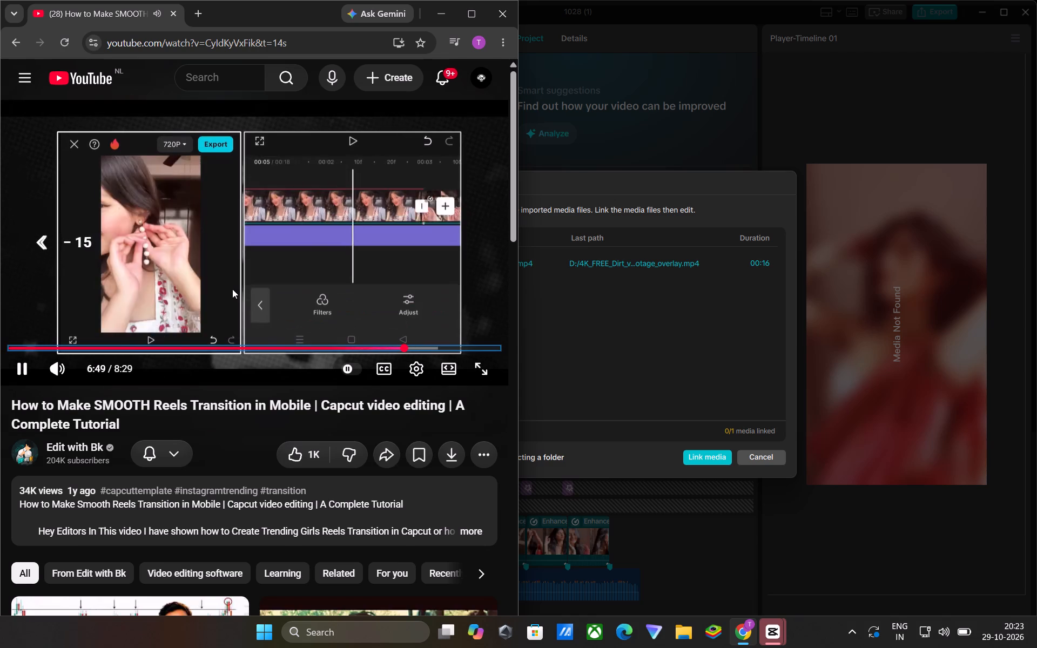
pyautogui.press('Left')
pyautogui.press('Left')
pyautogui.press('Left')
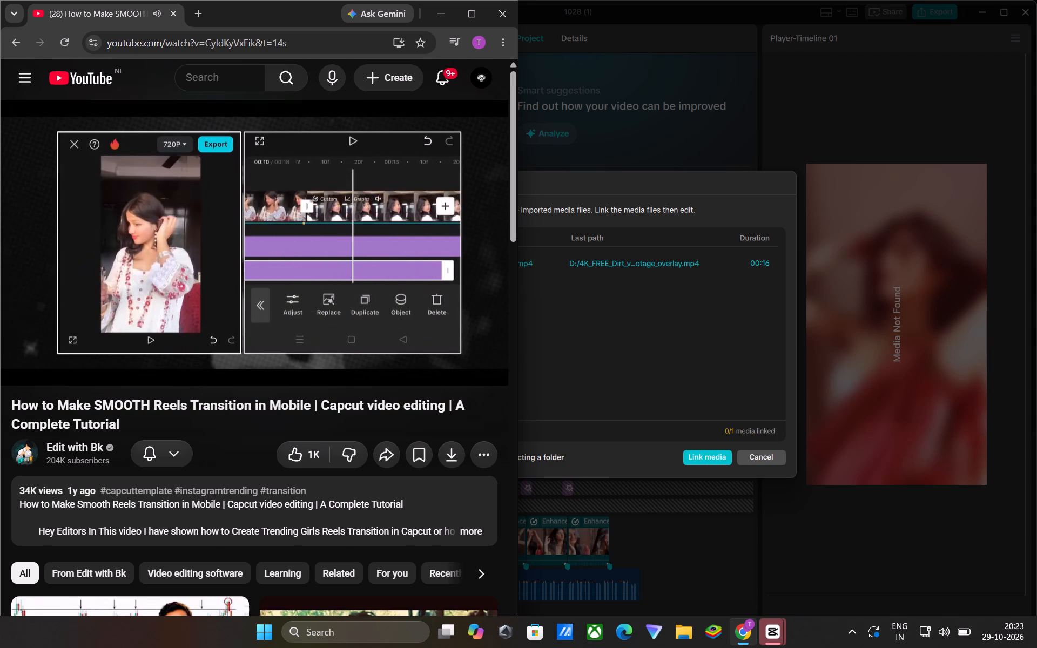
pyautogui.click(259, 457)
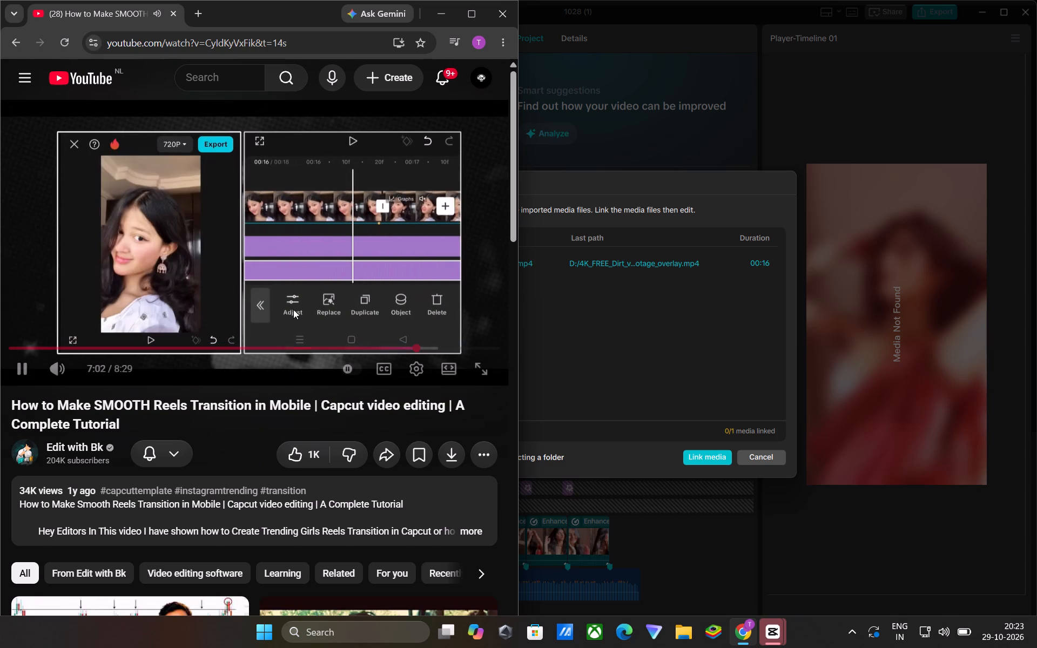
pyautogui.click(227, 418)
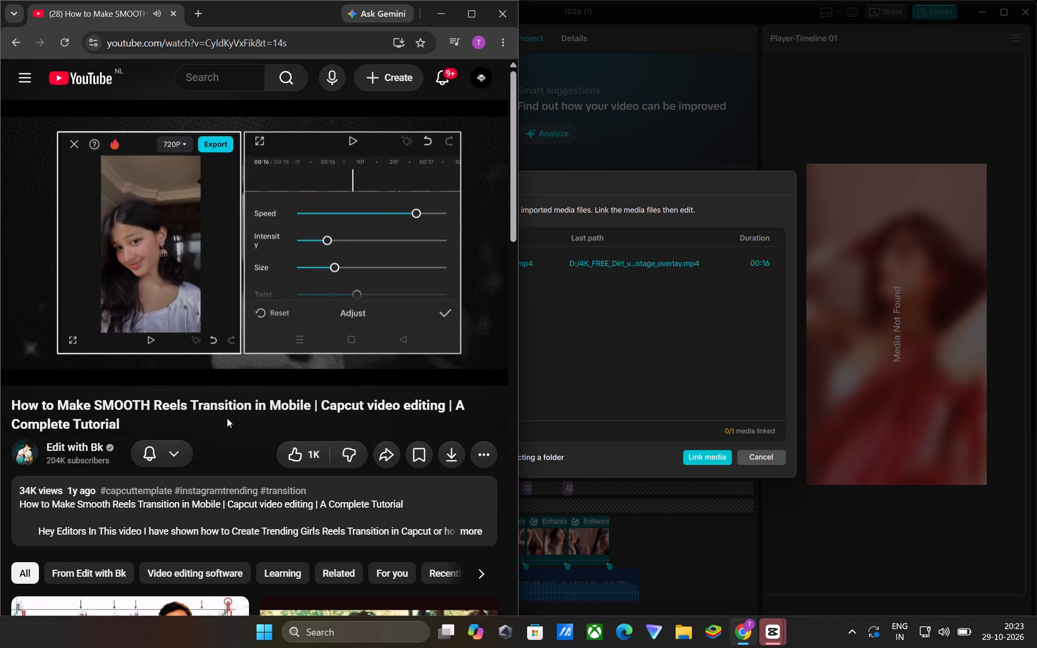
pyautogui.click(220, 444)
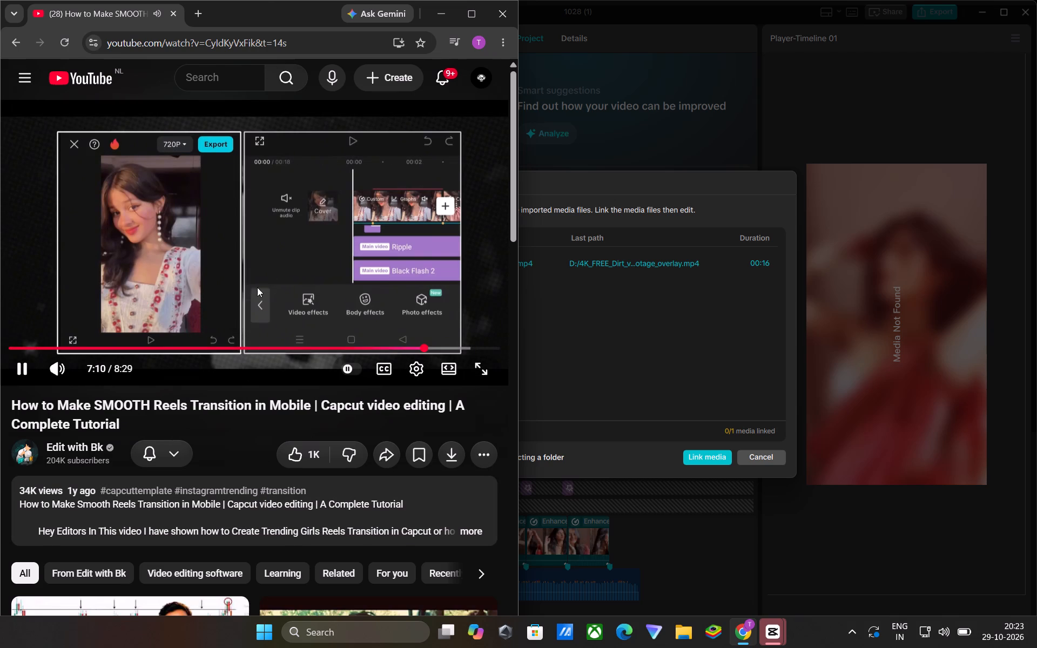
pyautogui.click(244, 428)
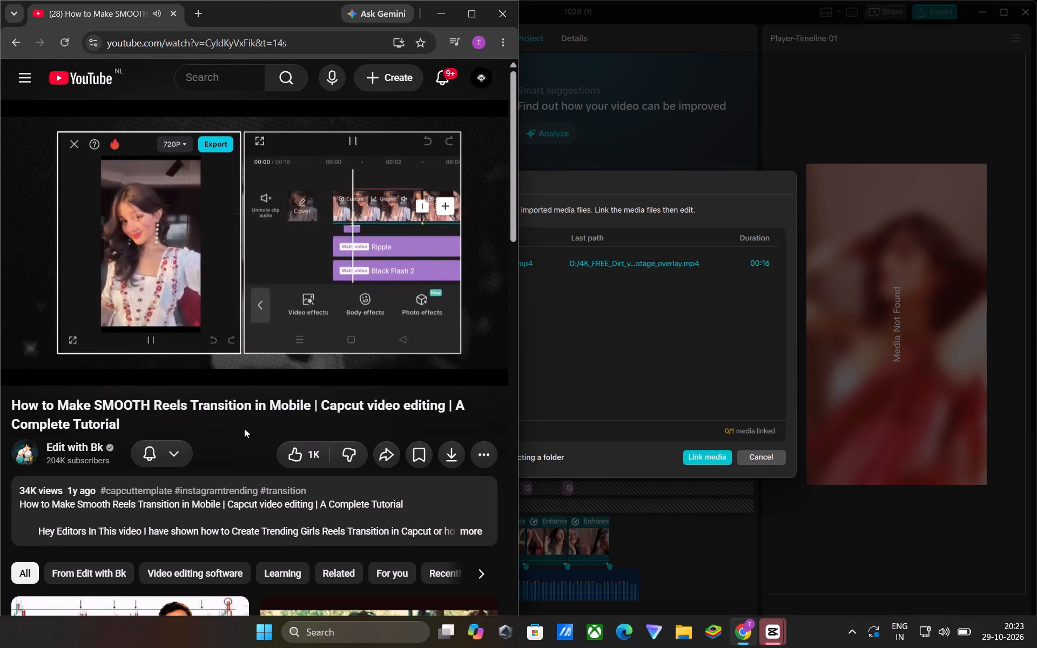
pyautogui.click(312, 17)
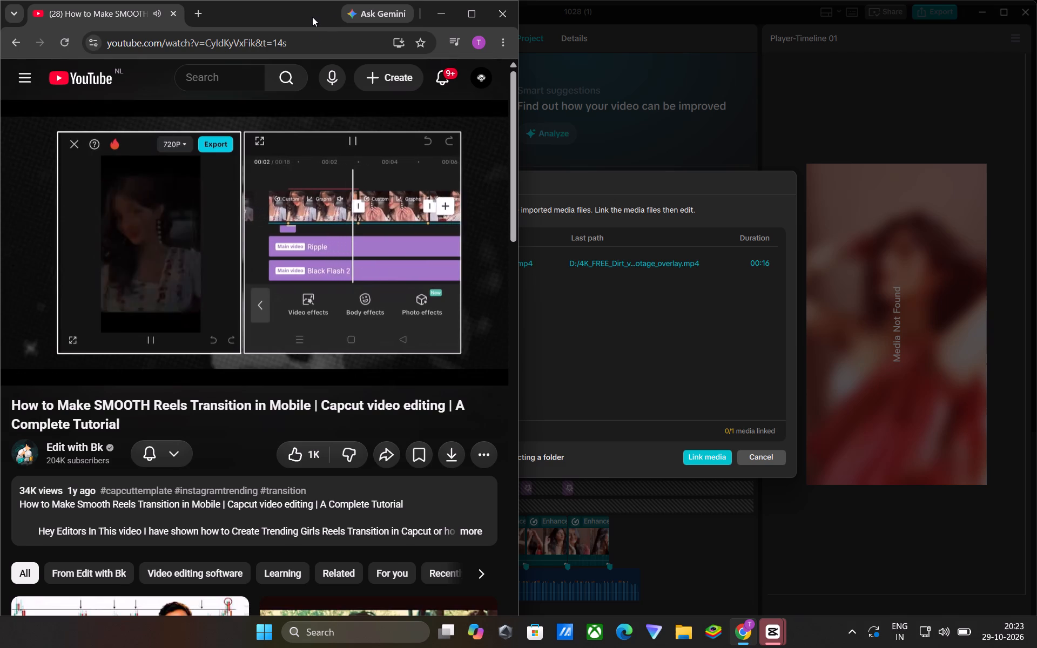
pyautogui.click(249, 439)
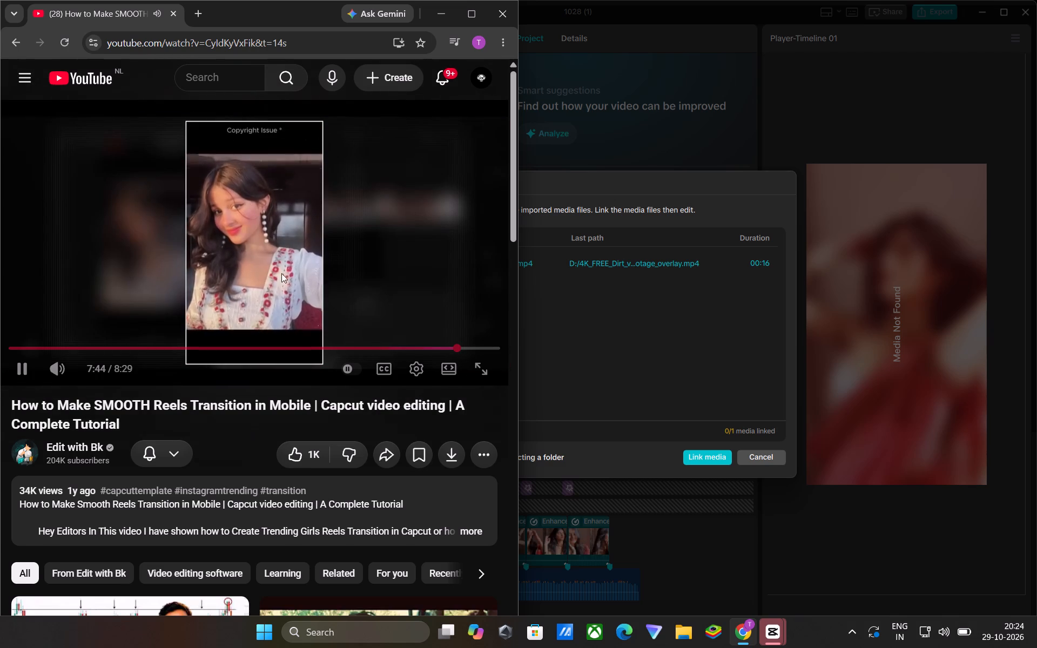
# Expand the tutorial's description to check its details and listed materials.
pyautogui.scroll(-1, 226, 436)
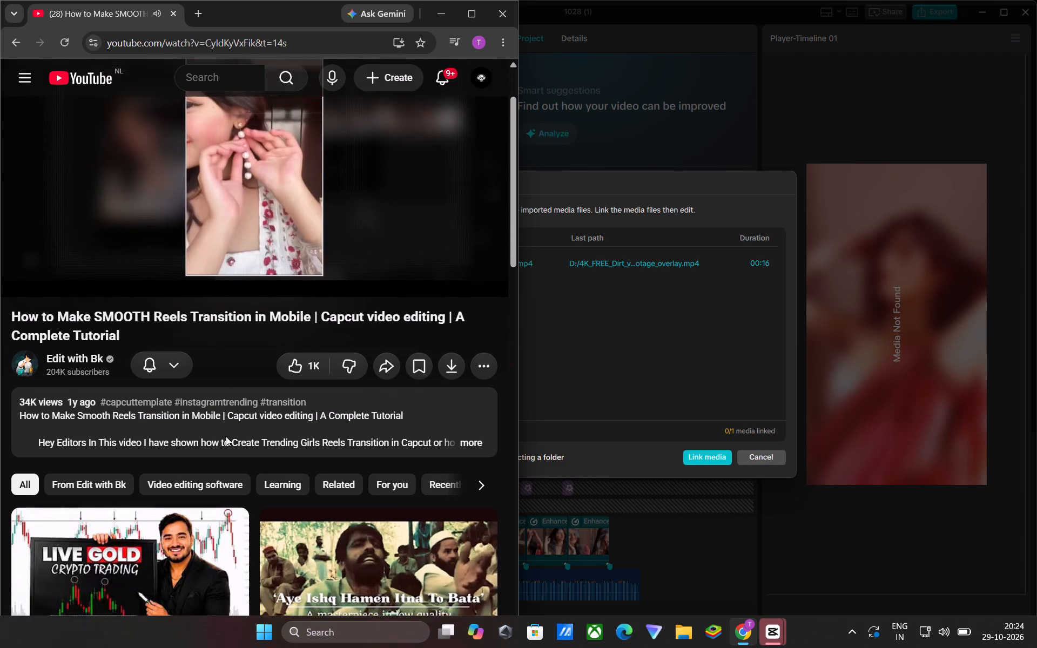
pyautogui.scroll(-1, 226, 436)
pyautogui.click(472, 442)
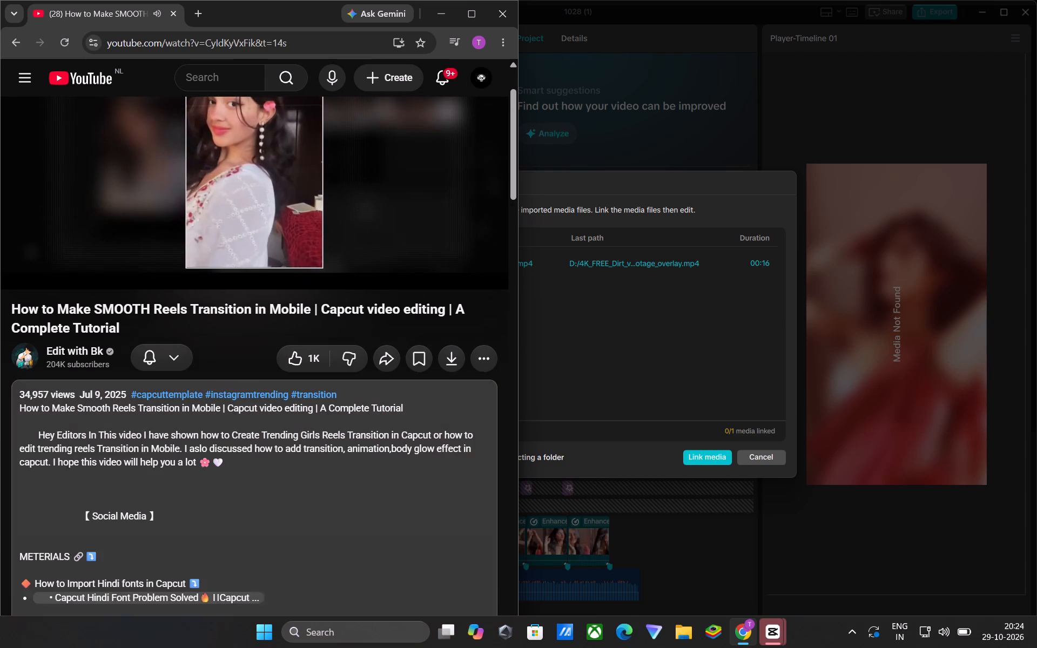
pyautogui.scroll(2, 221, 327)
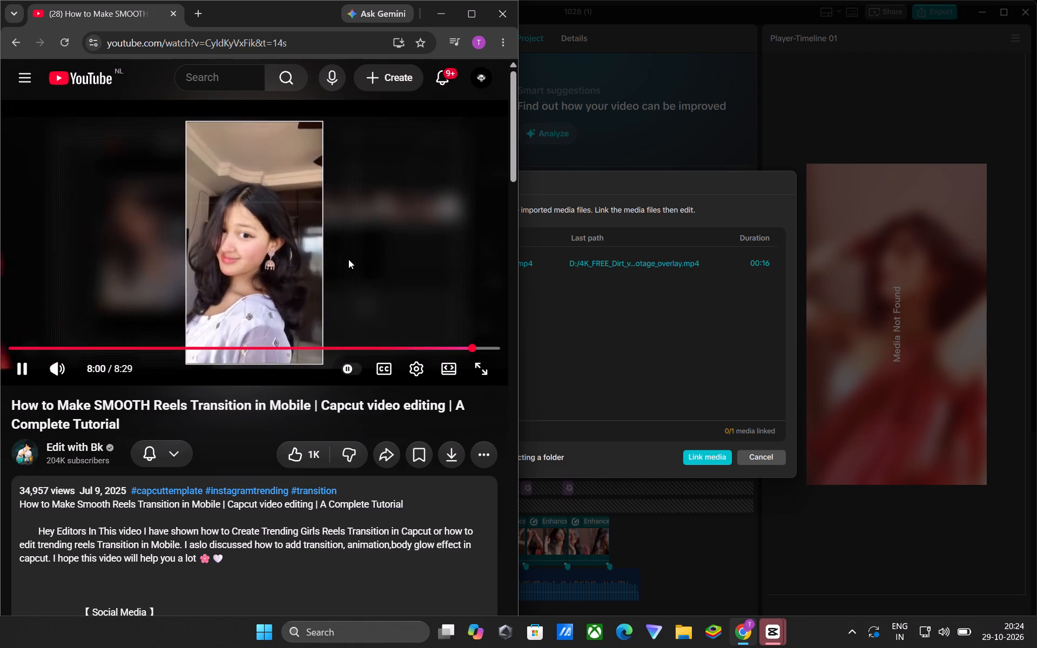
pyautogui.click(317, 272)
pyautogui.click(317, 272)
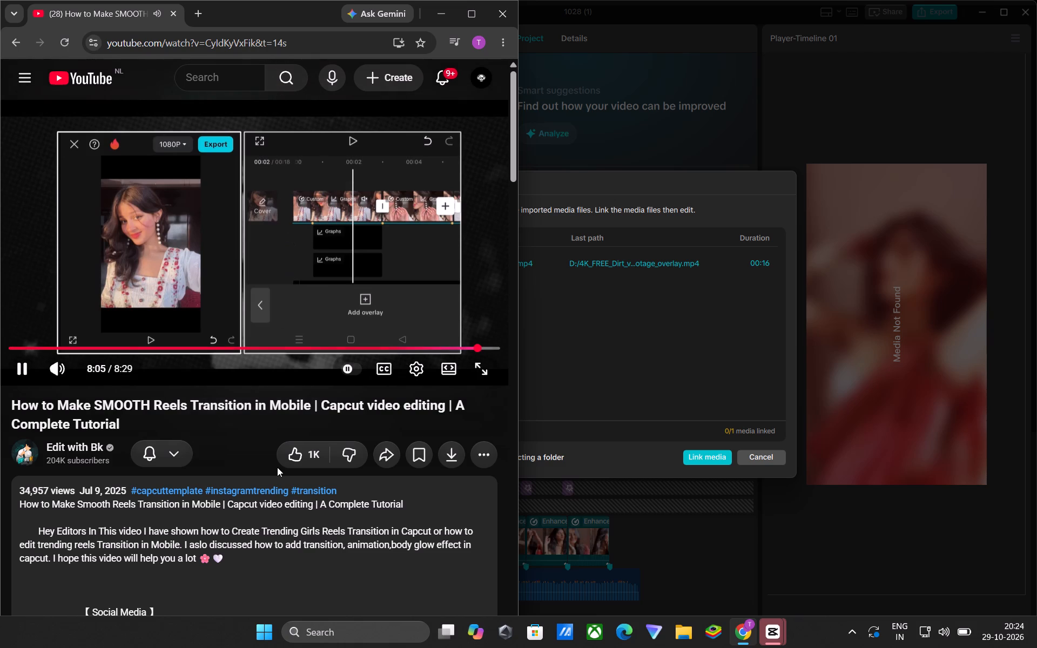
# Look through the recommended videos and open the tutorial Smooth Ripple and zoom out effect In Mobile | Capcut Video Editing.
pyautogui.scroll(-6, 277, 467)
pyautogui.scroll(-5, 218, 408)
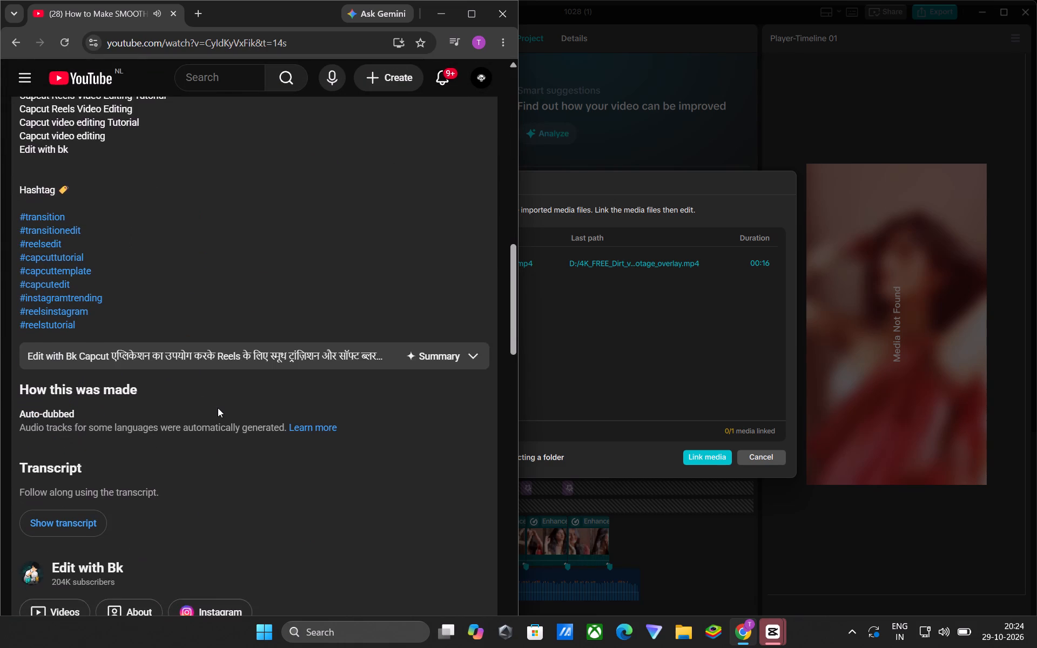
pyautogui.scroll(-3, 218, 408)
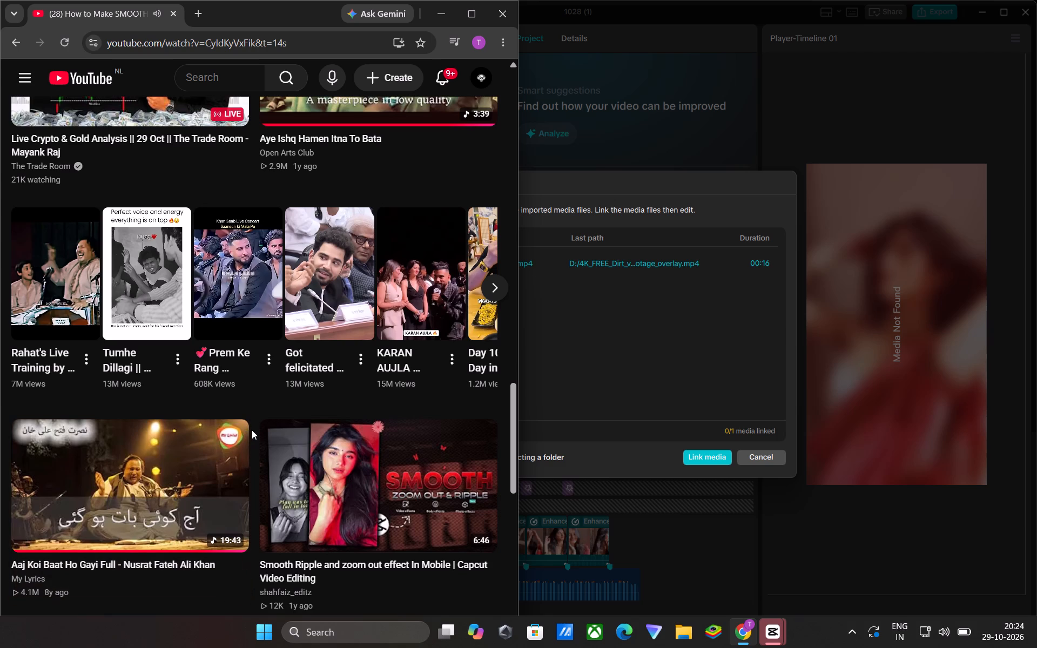
pyautogui.hscroll(1, 252, 430)
pyautogui.scroll(2, 252, 430)
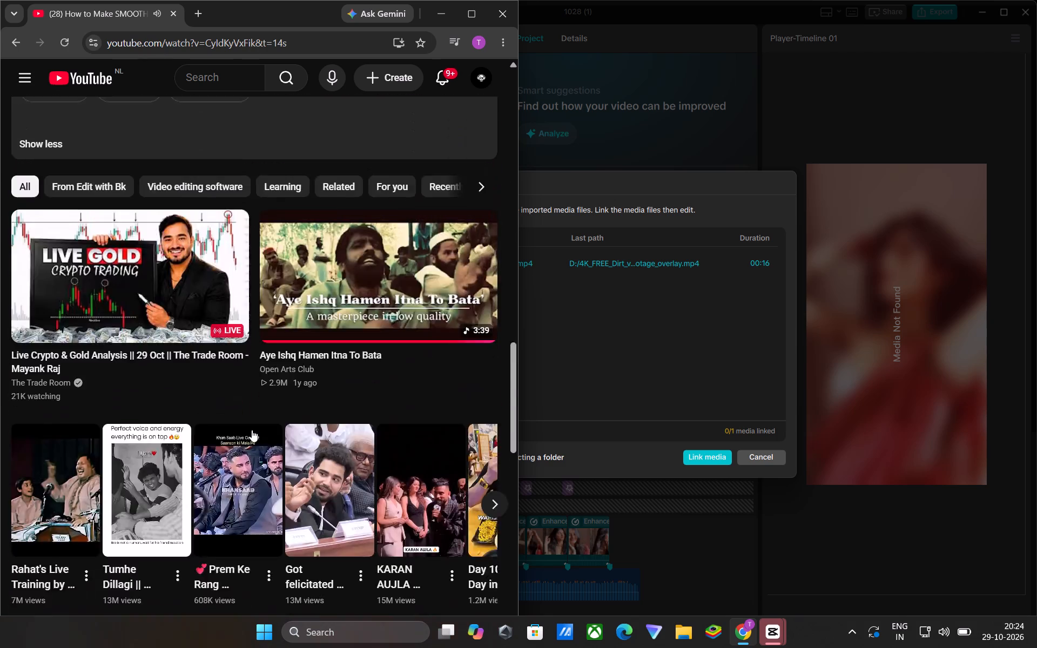
pyautogui.scroll(3, 252, 430)
pyautogui.scroll(-11, 252, 430)
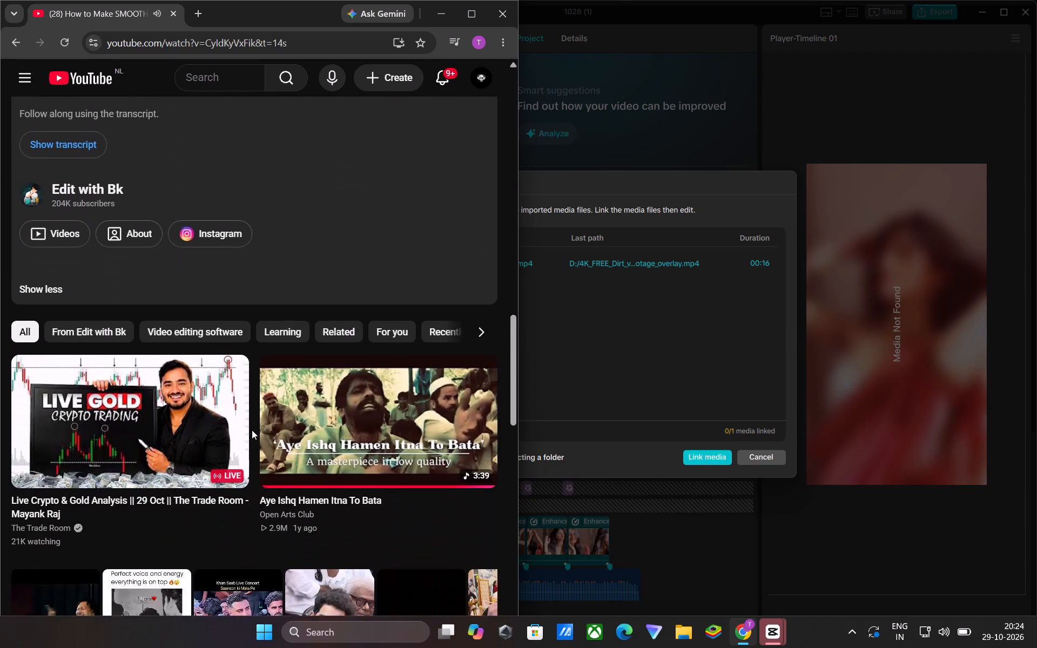
pyautogui.scroll(-6, 252, 430)
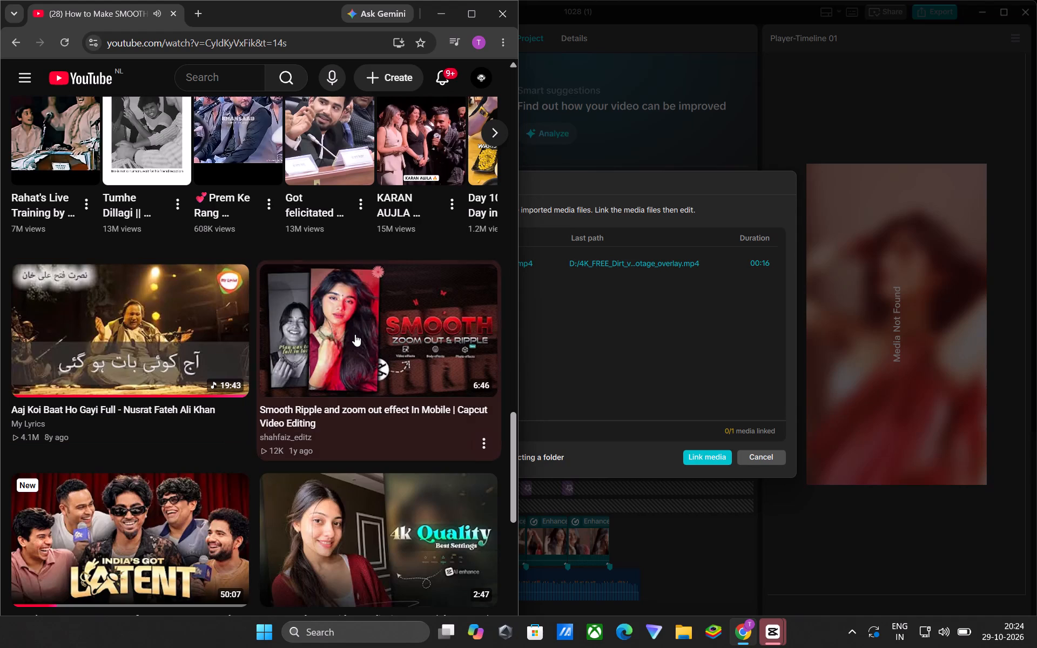
pyautogui.scroll(-1, 355, 334)
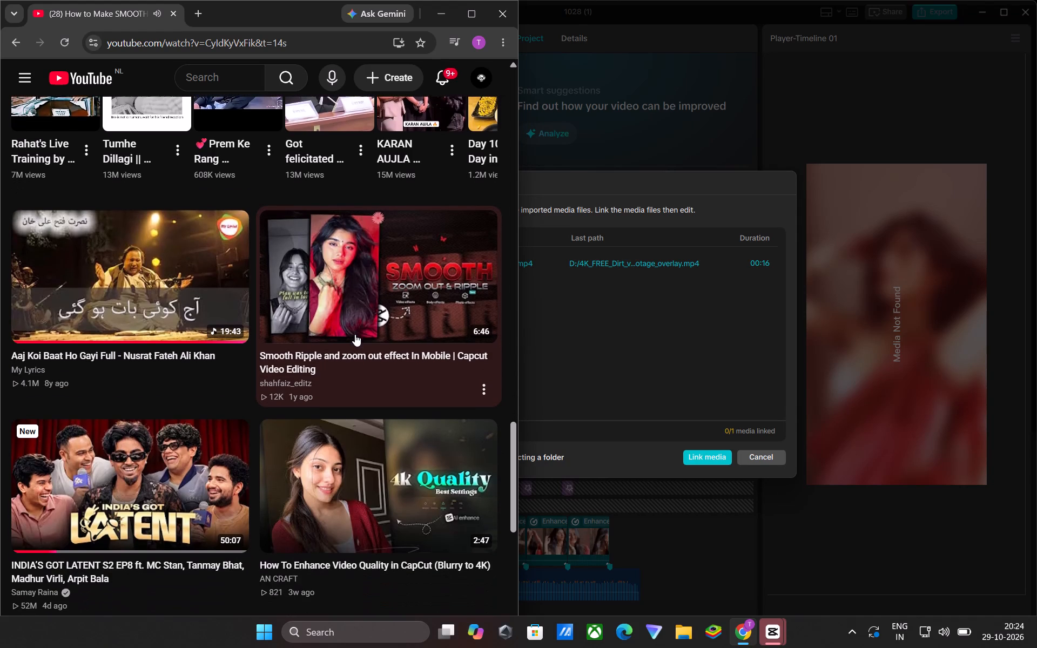
pyautogui.click(353, 320)
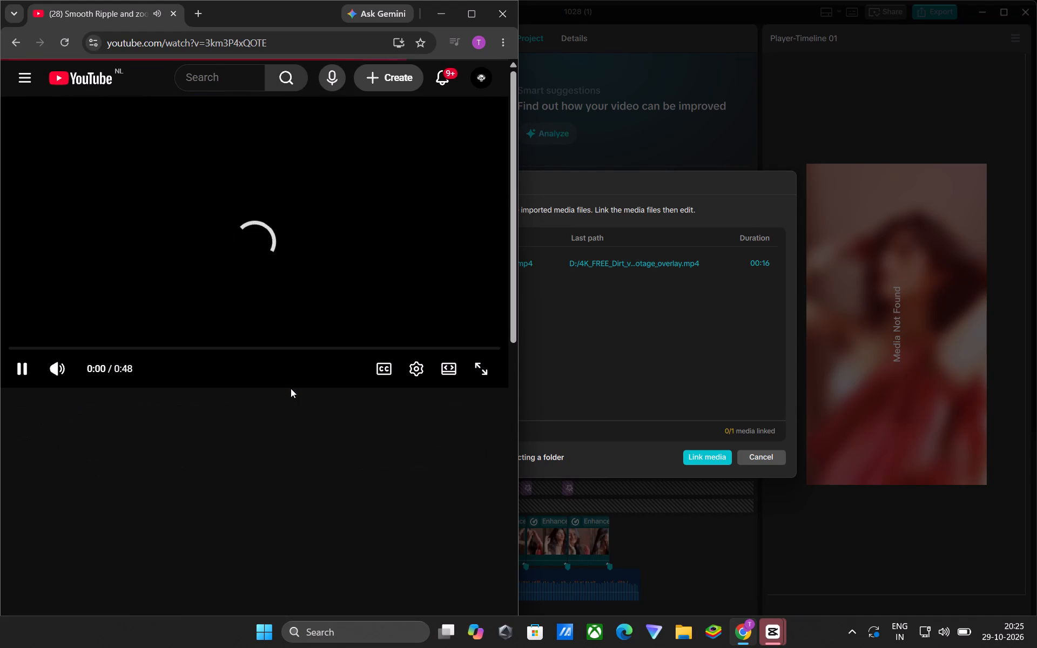
# Switch to CapCut and dismiss the Link media dialog without linking the missing overlay file.
pyautogui.click(578, 382)
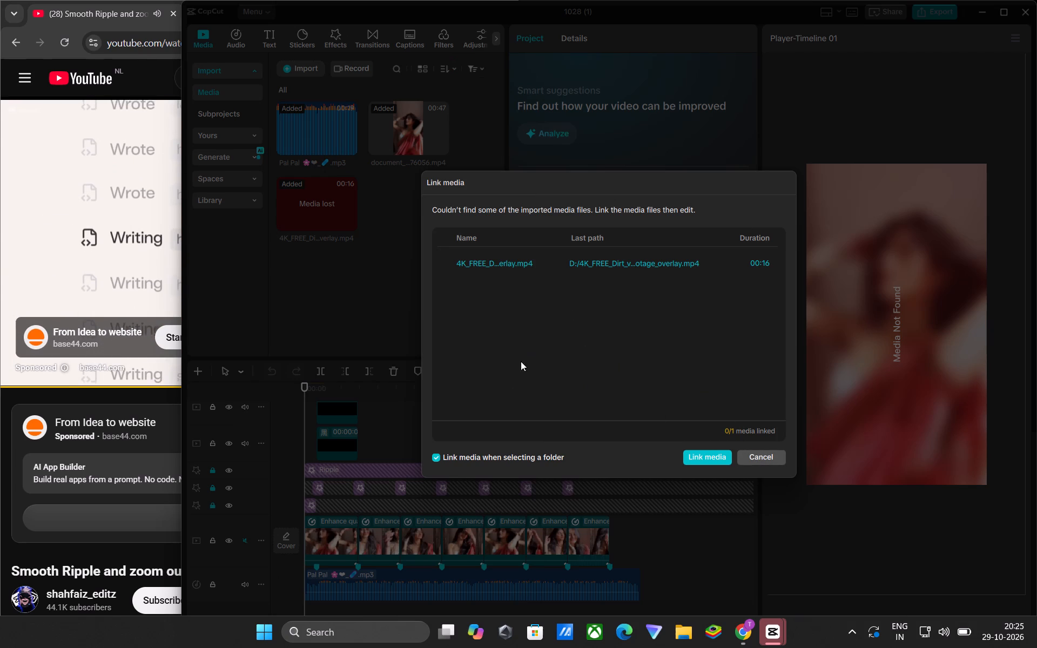
pyautogui.click(437, 458)
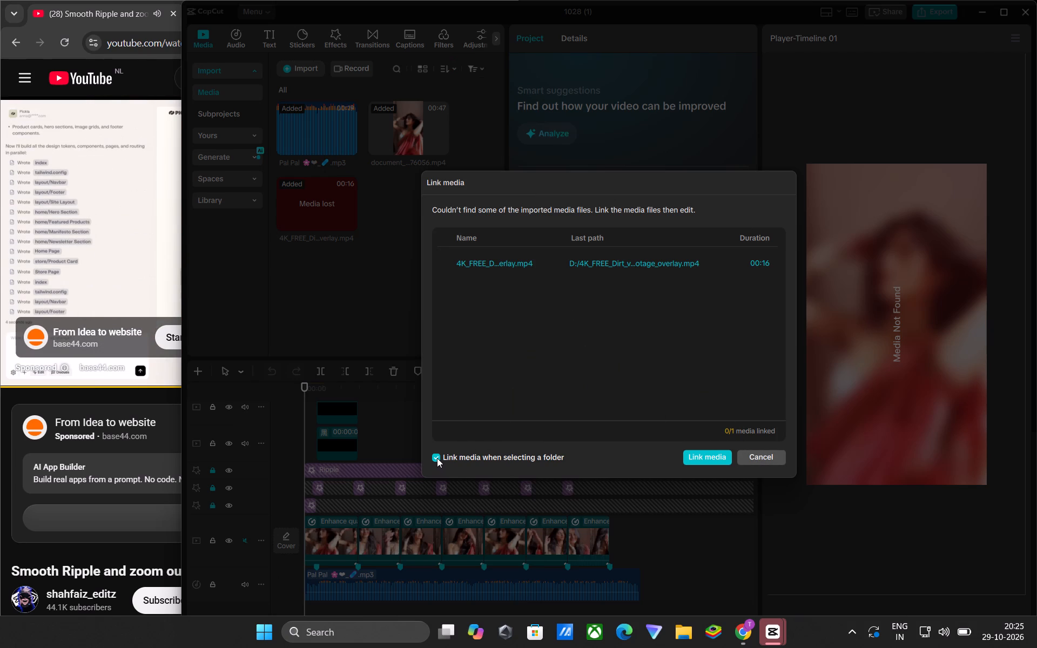
pyautogui.click(437, 458)
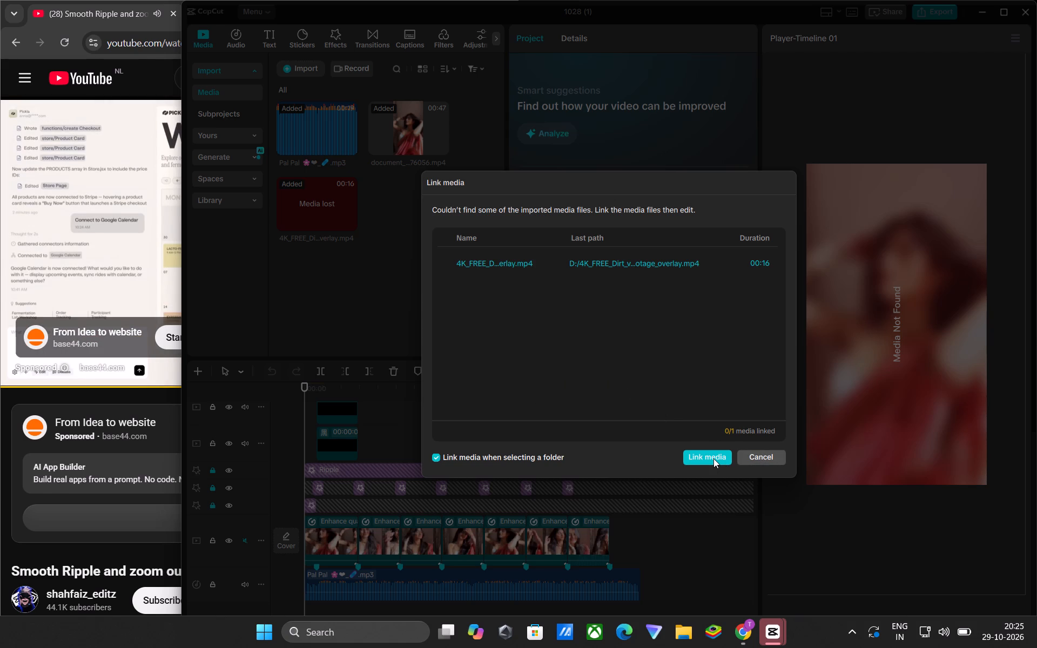
pyautogui.click(750, 462)
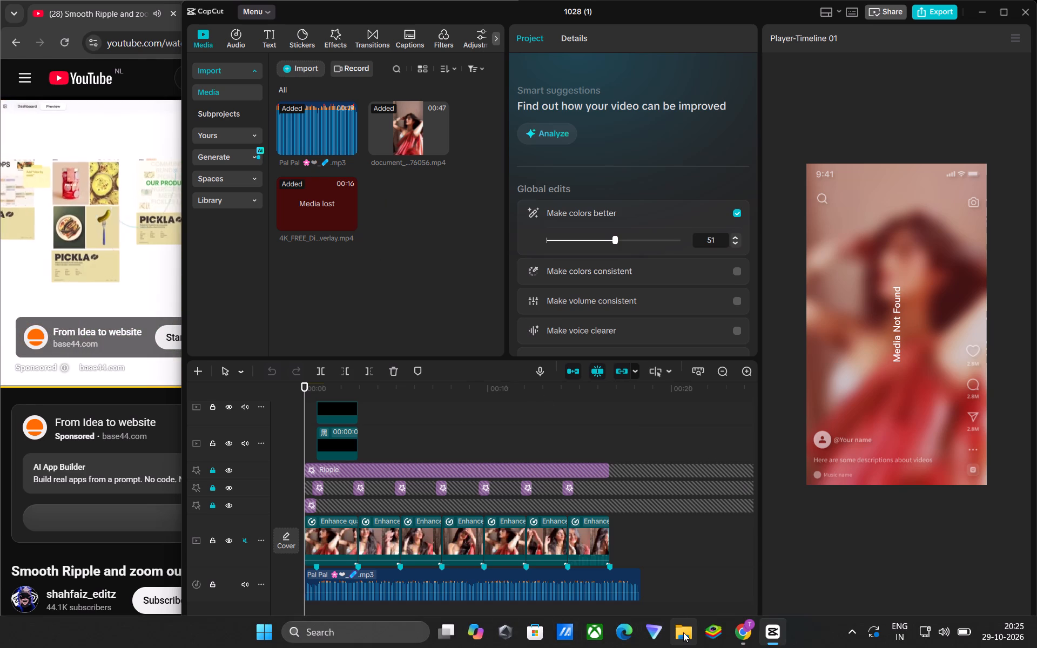
# Import the 4K_FREE_Dirt_vintage_film_dust_scratches_damage_35mm_footage_overlay video into the project media from D:\capcut fooder\overlay.
pyautogui.click(683, 632)
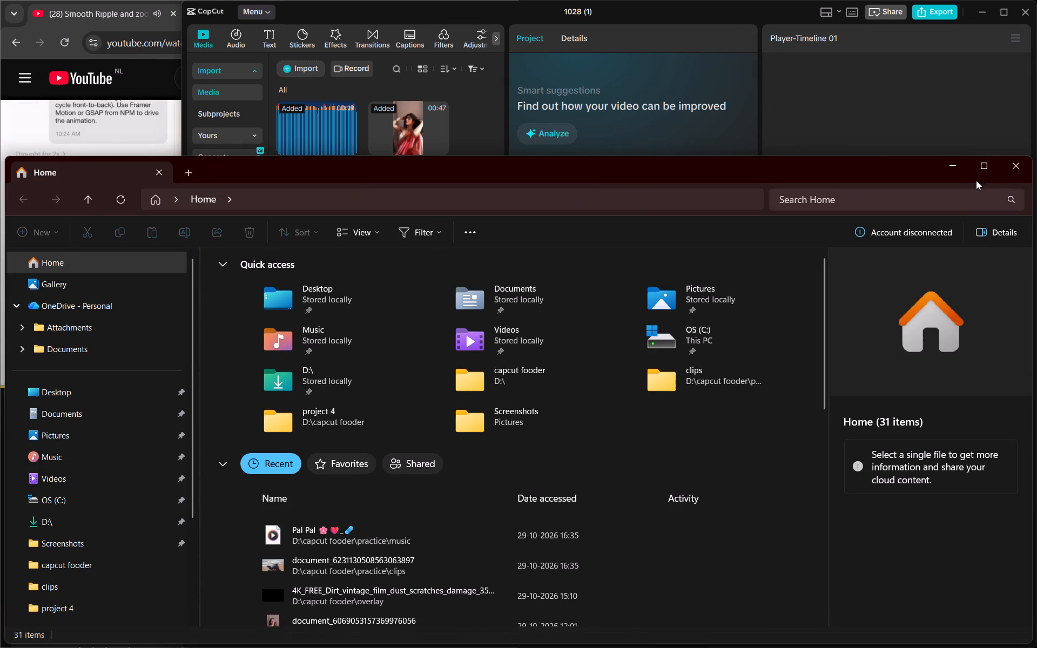
pyautogui.click(1021, 172)
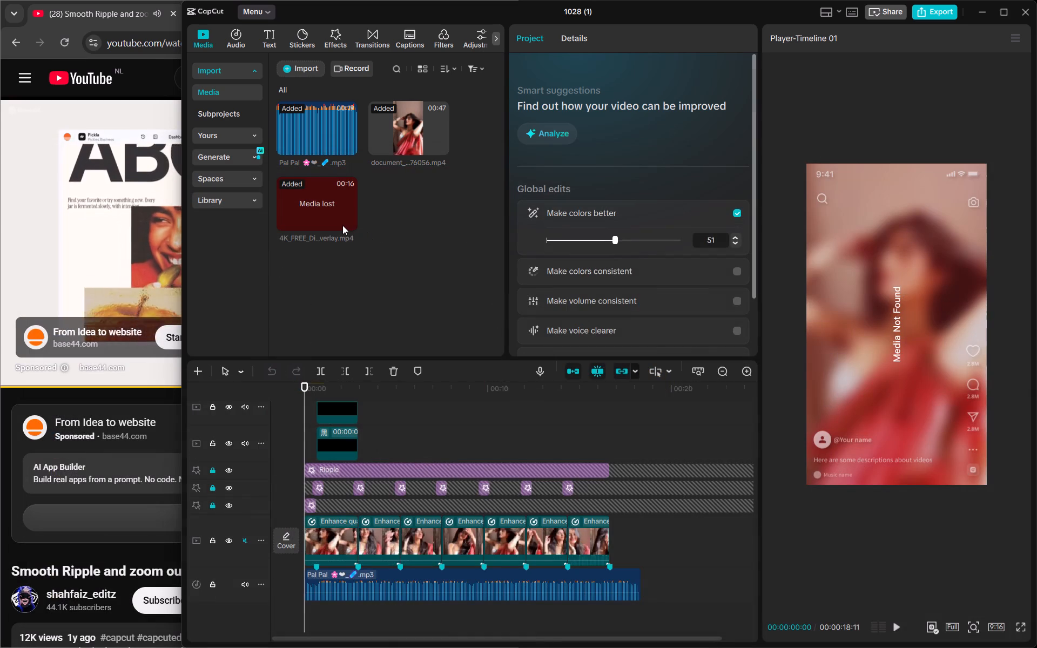
pyautogui.moveTo(400, 247); pyautogui.dragTo(319, 211)
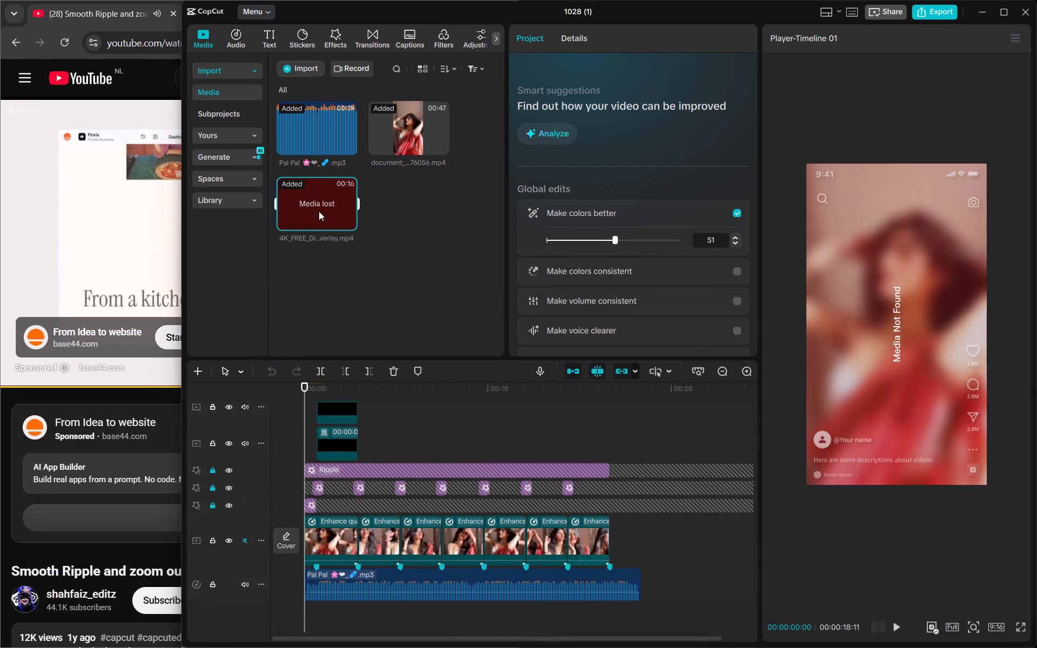
pyautogui.click(301, 74)
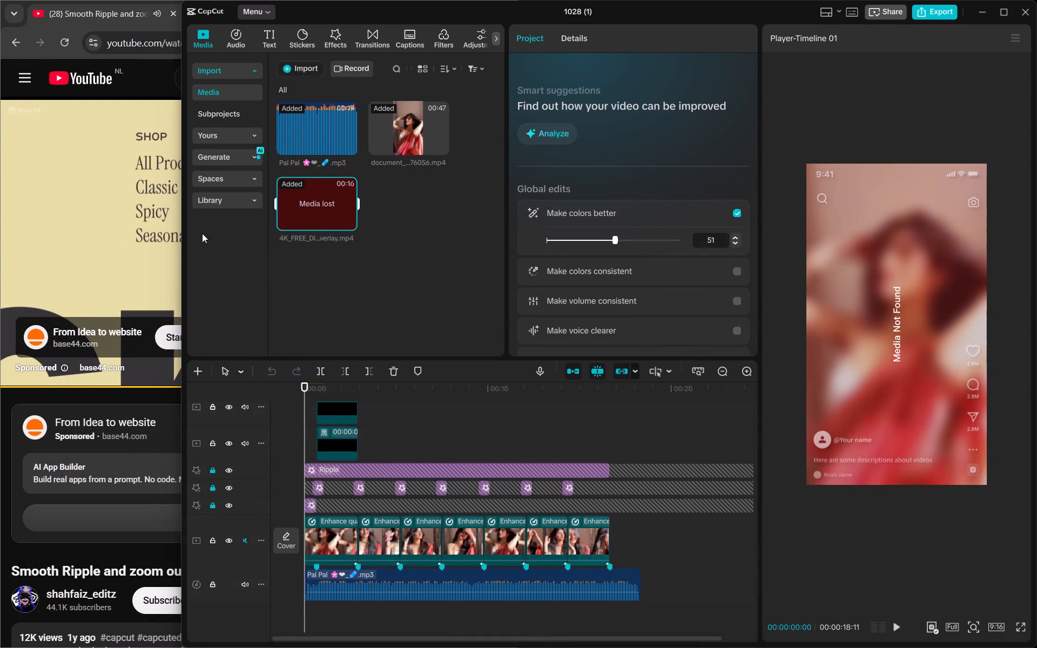
pyautogui.click(342, 93)
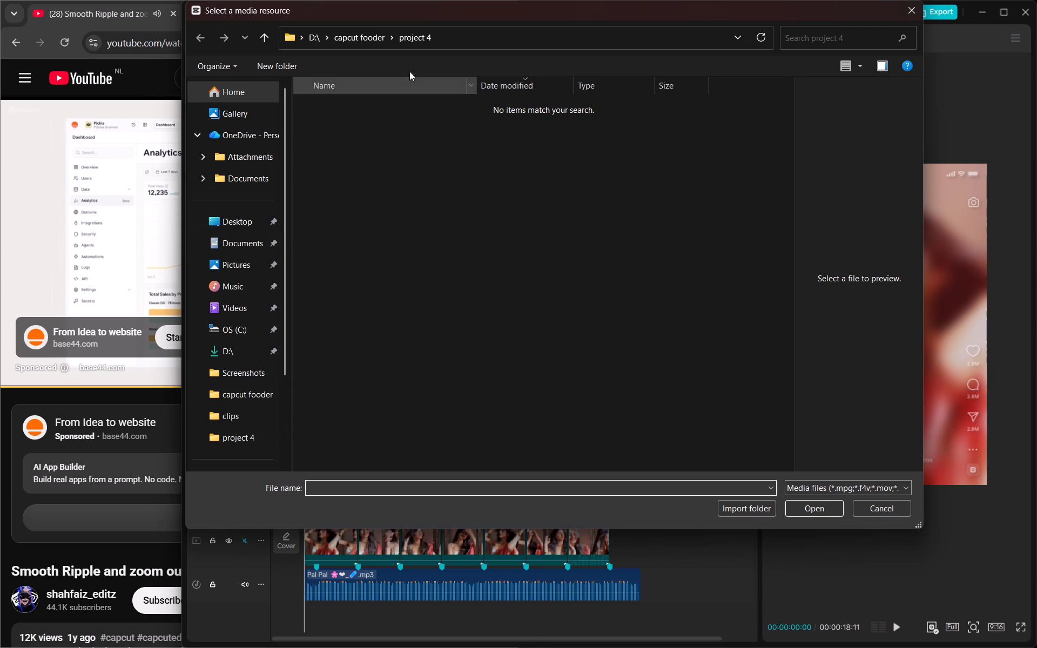
pyautogui.click(237, 352)
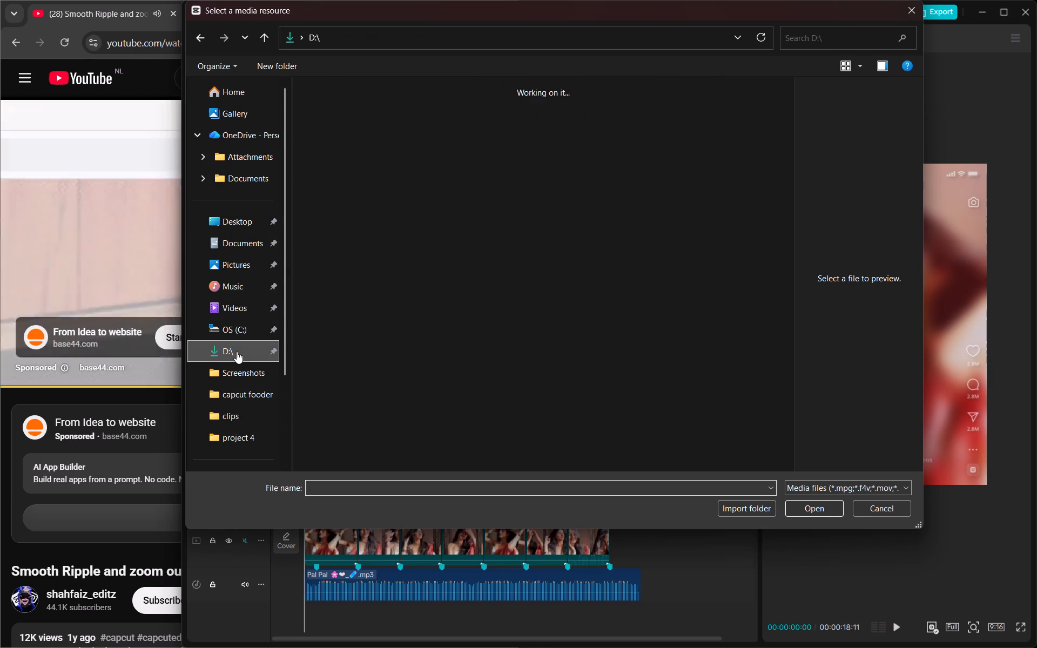
pyautogui.doubleClick(318, 373)
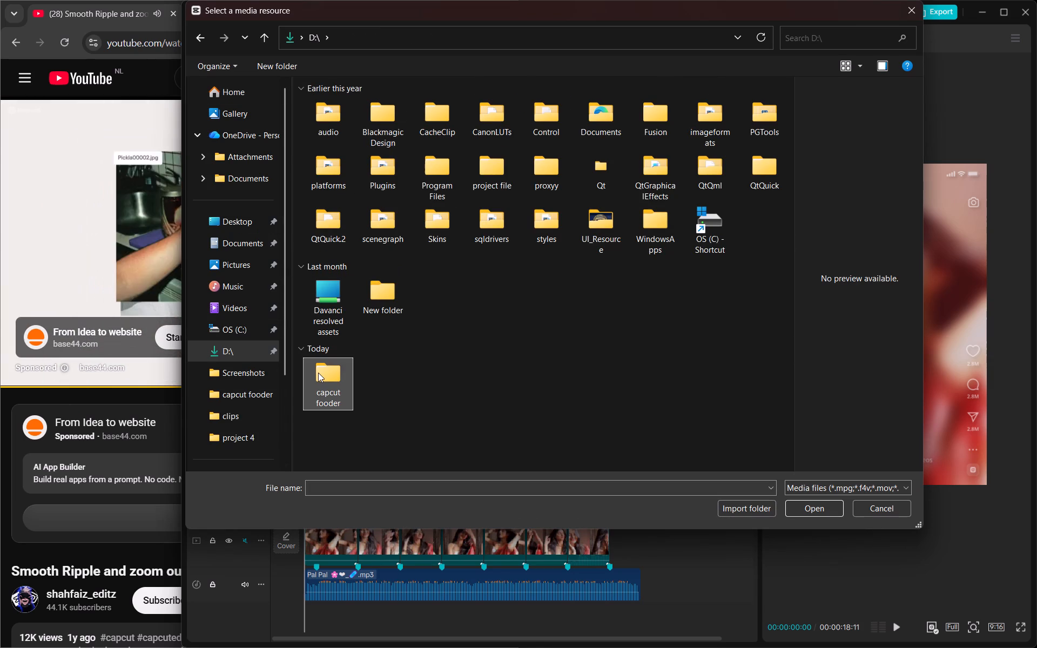
pyautogui.doubleClick(386, 137)
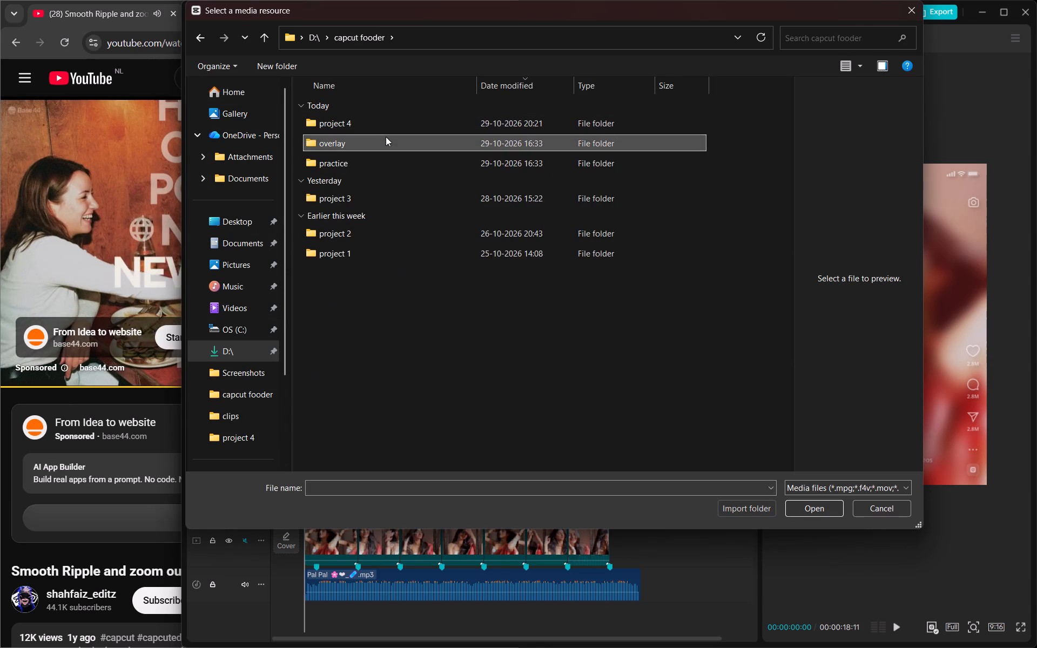
pyautogui.moveTo(386, 137); pyautogui.dragTo(385, 129)
pyautogui.click(385, 129)
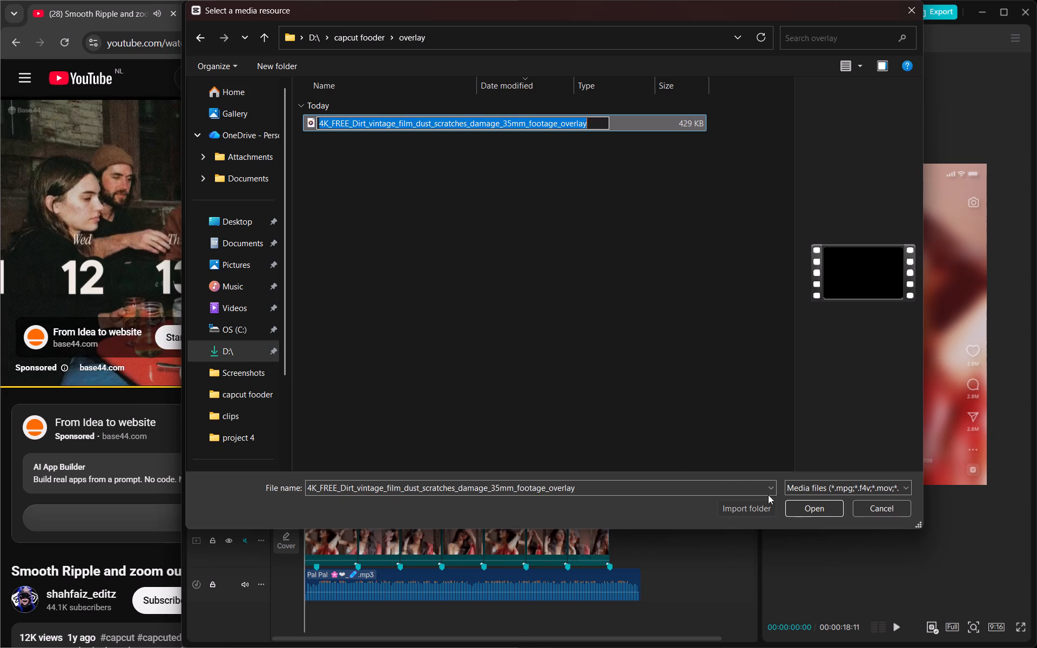
pyautogui.click(806, 513)
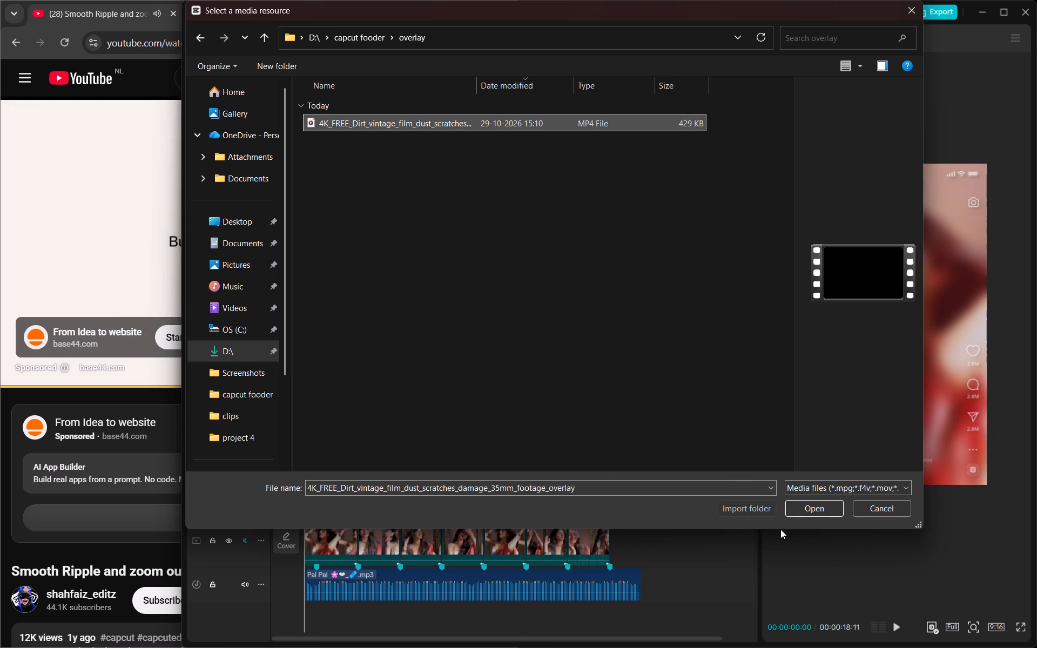
pyautogui.click(816, 509)
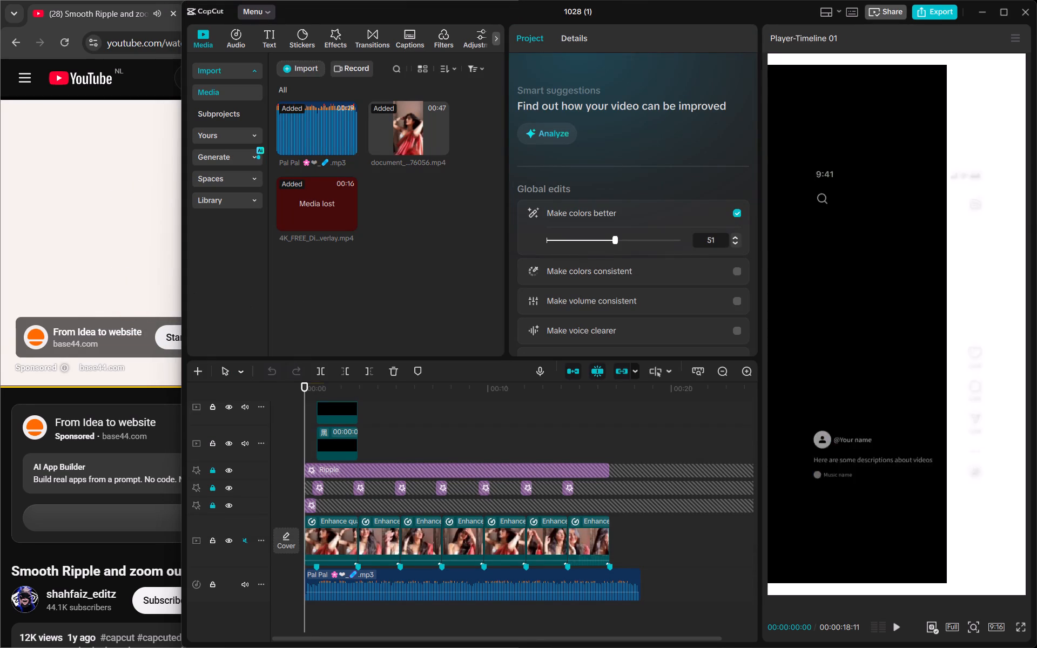
# Switch to Chrome, skip the ad, pause the ripple tutorial at its start, and return to CapCut.
pyautogui.click(126, 268)
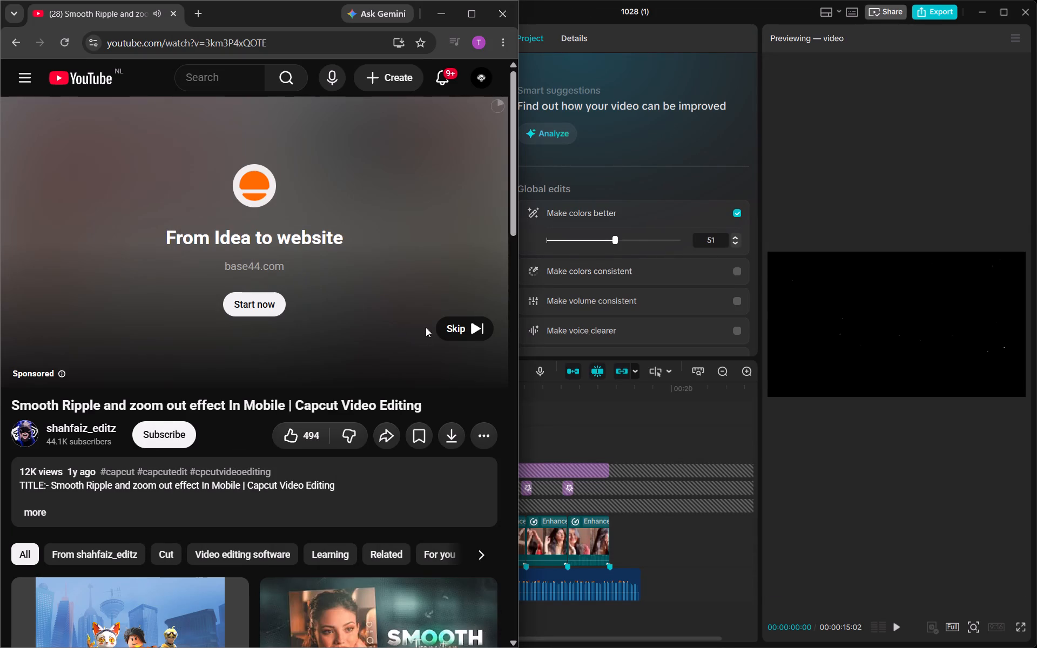
pyautogui.click(437, 329)
pyautogui.click(325, 177)
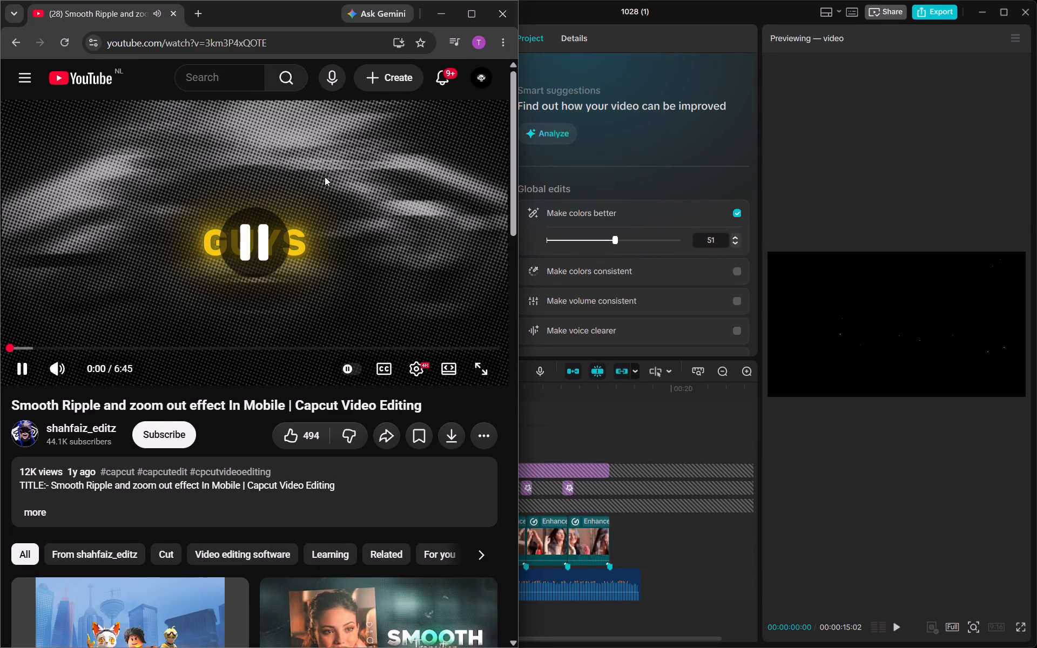
pyautogui.click(805, 168)
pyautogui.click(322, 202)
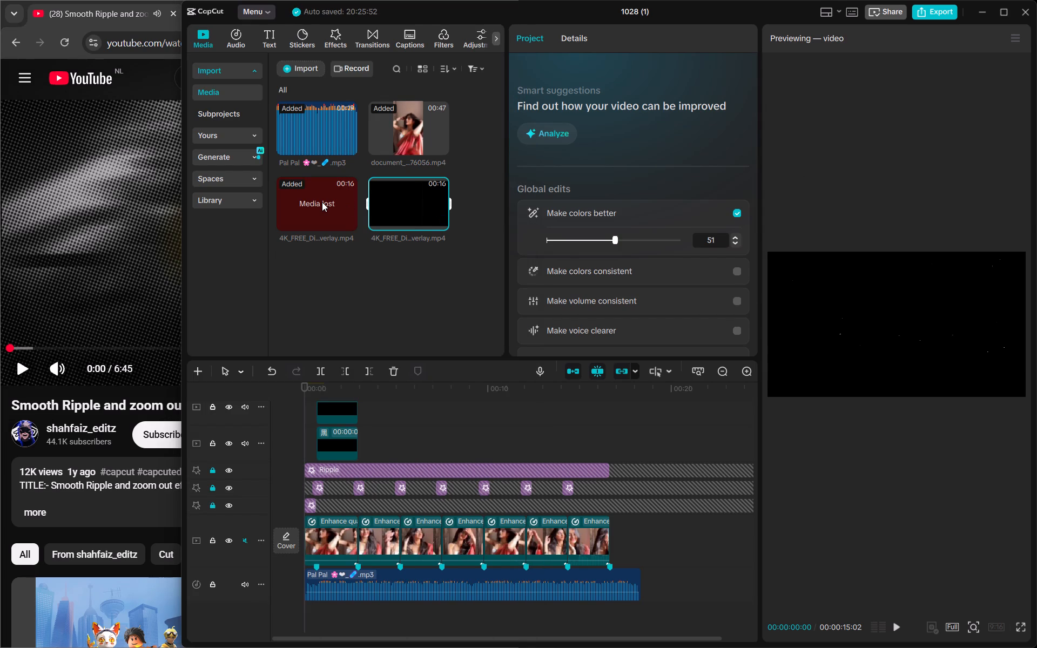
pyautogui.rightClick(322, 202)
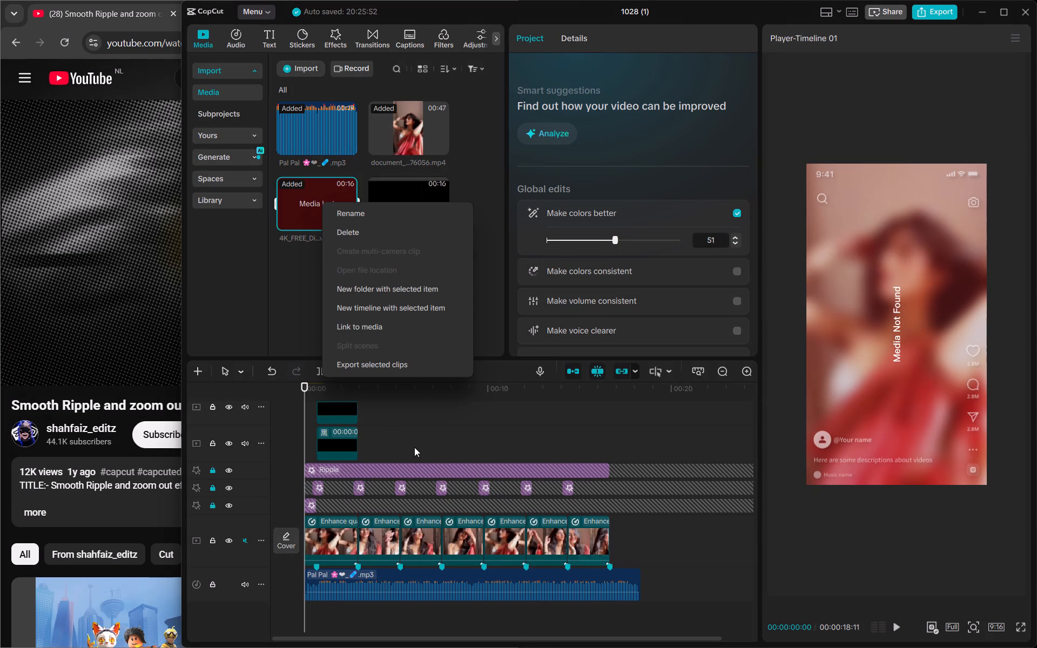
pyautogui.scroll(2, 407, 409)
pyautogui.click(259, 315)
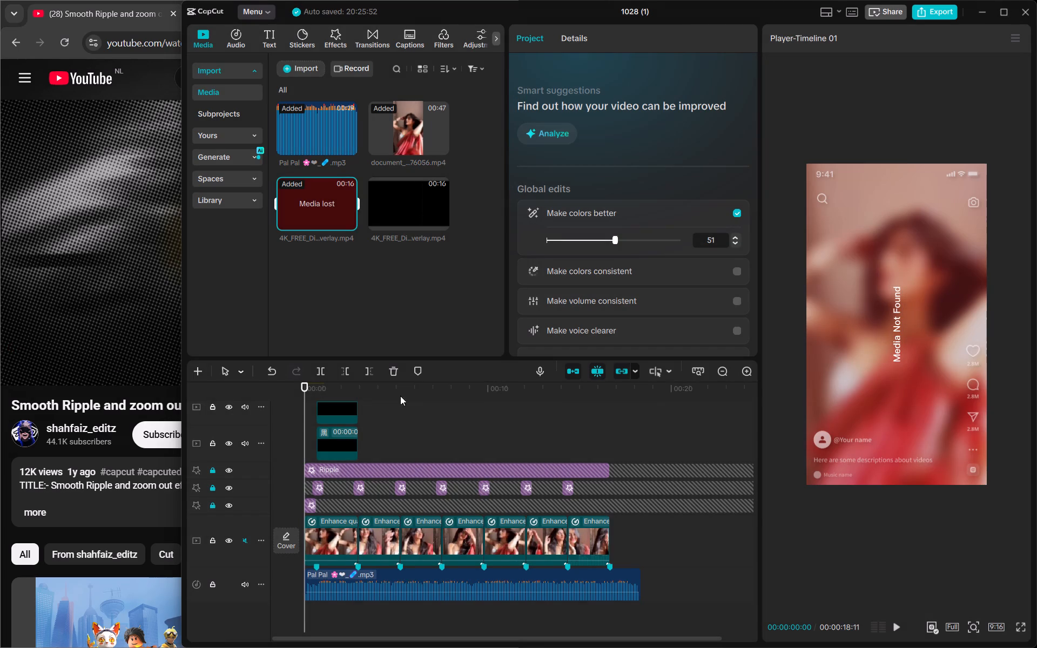
# Delete both lost film dust overlay clips from the track above Black Flash 2 in the timeline.
pyautogui.scroll(3, 454, 474)
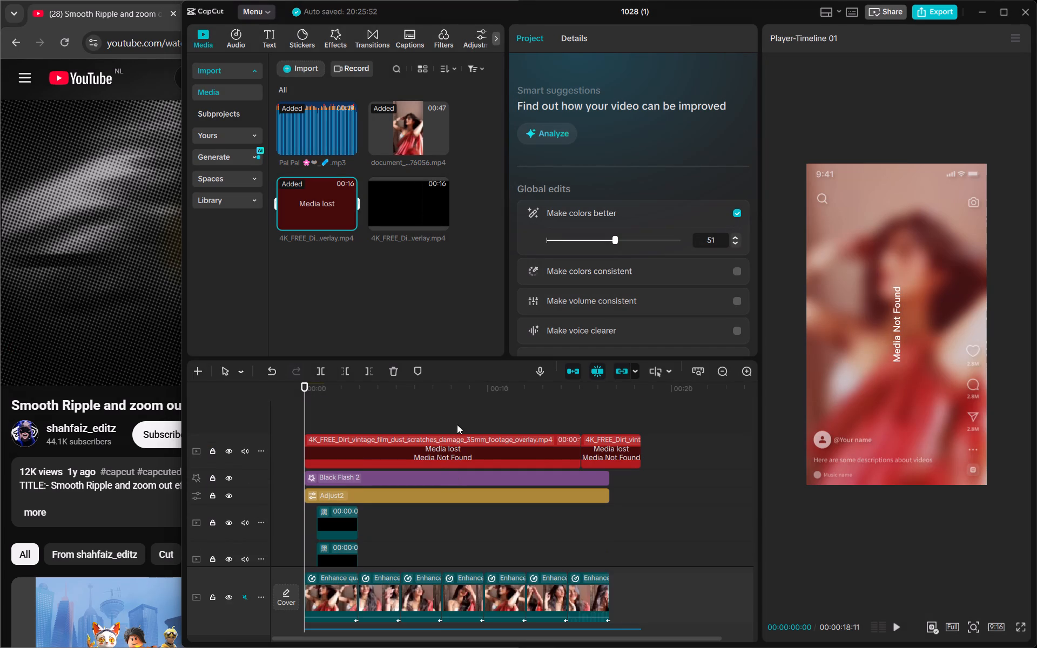
pyautogui.moveTo(457, 422); pyautogui.dragTo(612, 460)
pyautogui.press('BackSpace')
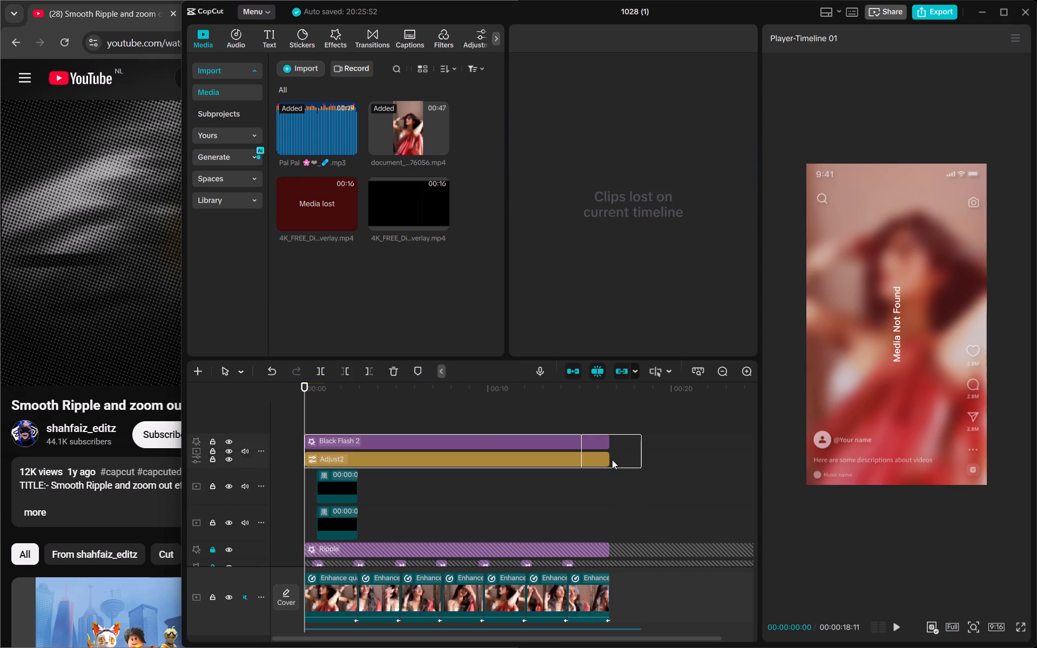
# Delete the lost film dust overlay file from the project media.
pyautogui.rightClick(312, 201)
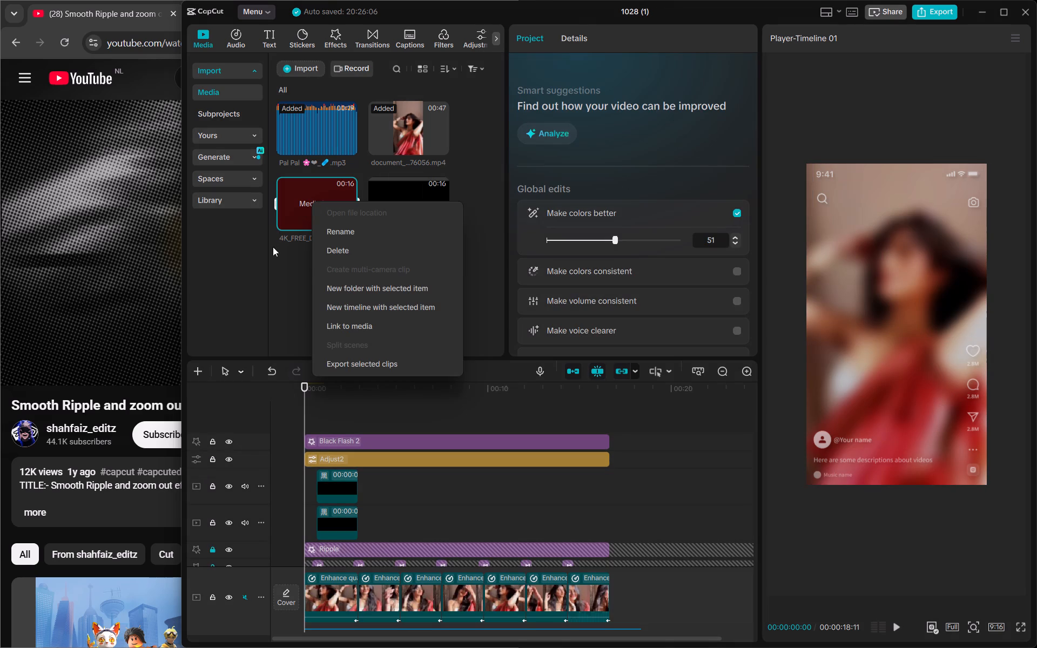
pyautogui.click(330, 257)
# Place the re-imported film dust overlay on a track above Black Flash 2, starting at 00:00.
pyautogui.moveTo(341, 200); pyautogui.dragTo(346, 329)
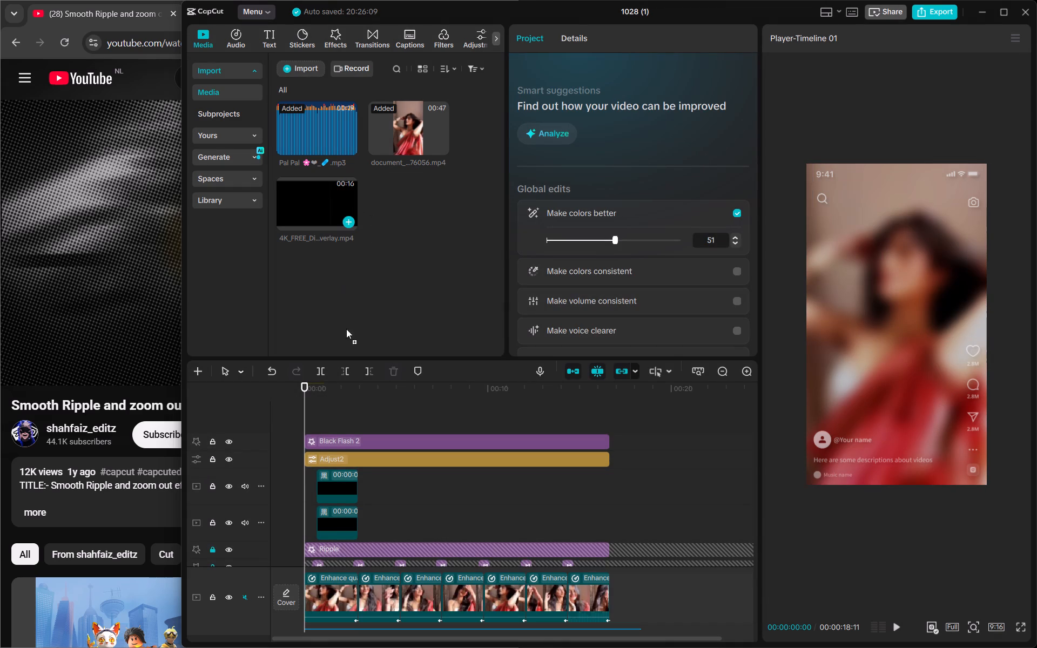
pyautogui.moveTo(346, 329); pyautogui.dragTo(327, 424)
pyautogui.moveTo(367, 445); pyautogui.dragTo(354, 446)
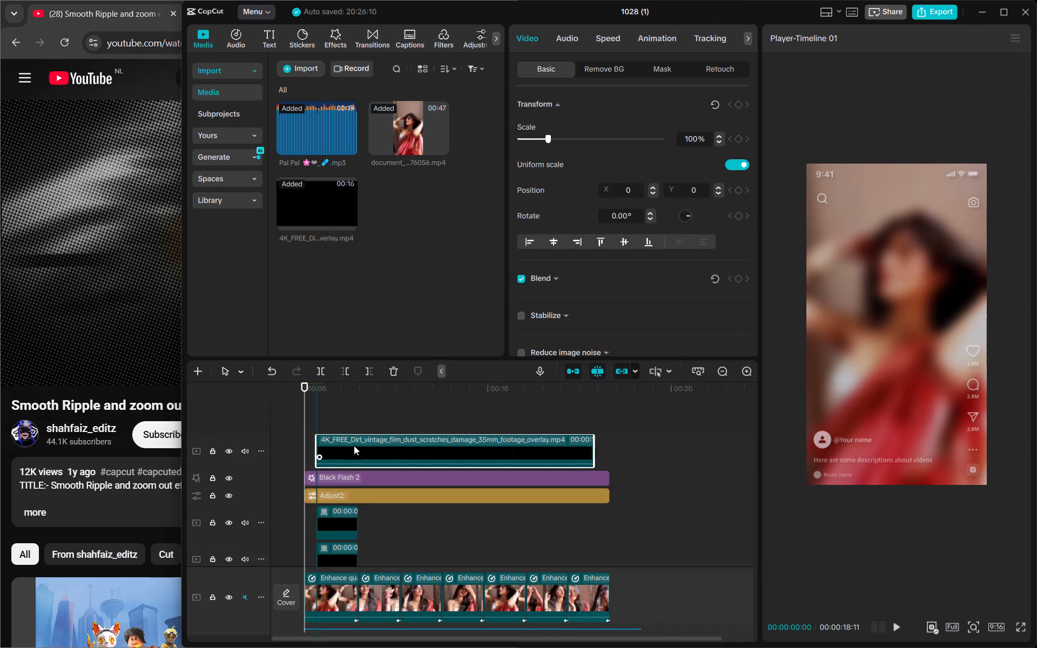
pyautogui.moveTo(354, 446); pyautogui.dragTo(348, 446)
pyautogui.moveTo(583, 446); pyautogui.dragTo(593, 446)
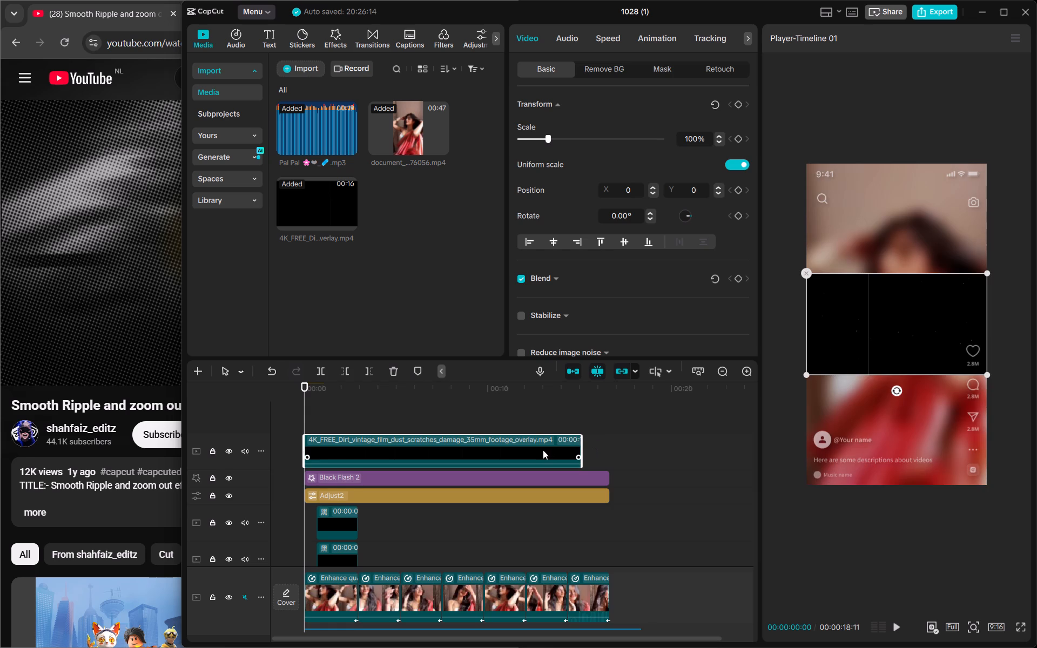
# Set the film dust overlay's blend mode to Screen.
pyautogui.scroll(-1, 543, 450)
pyautogui.scroll(1, 520, 435)
pyautogui.scroll(3, 623, 115)
pyautogui.scroll(-2, 616, 228)
pyautogui.scroll(2, 629, 228)
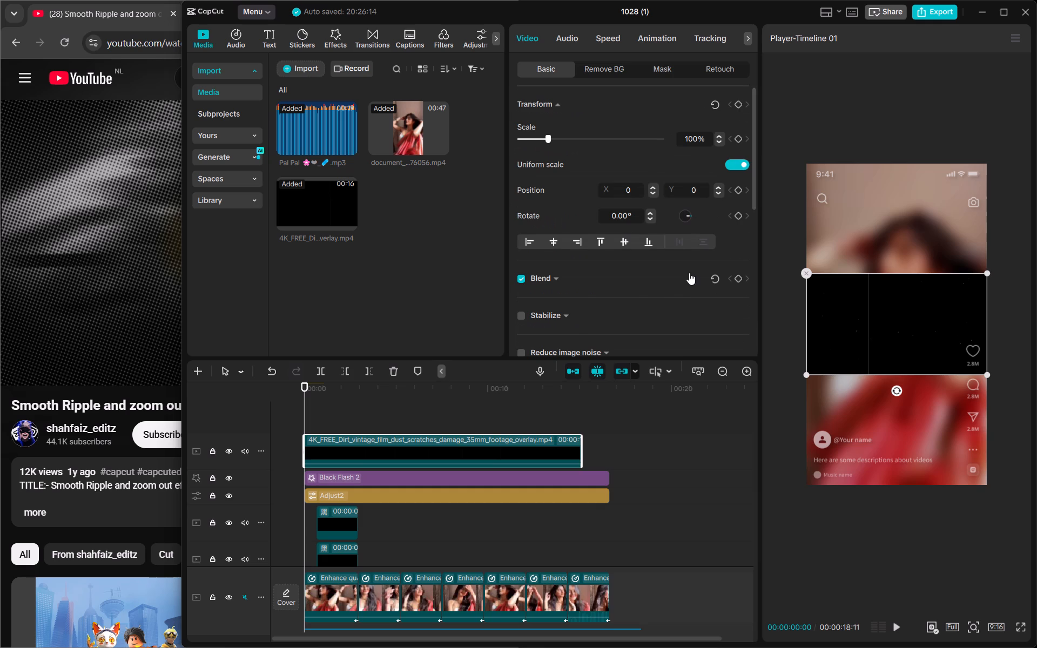
pyautogui.click(561, 276)
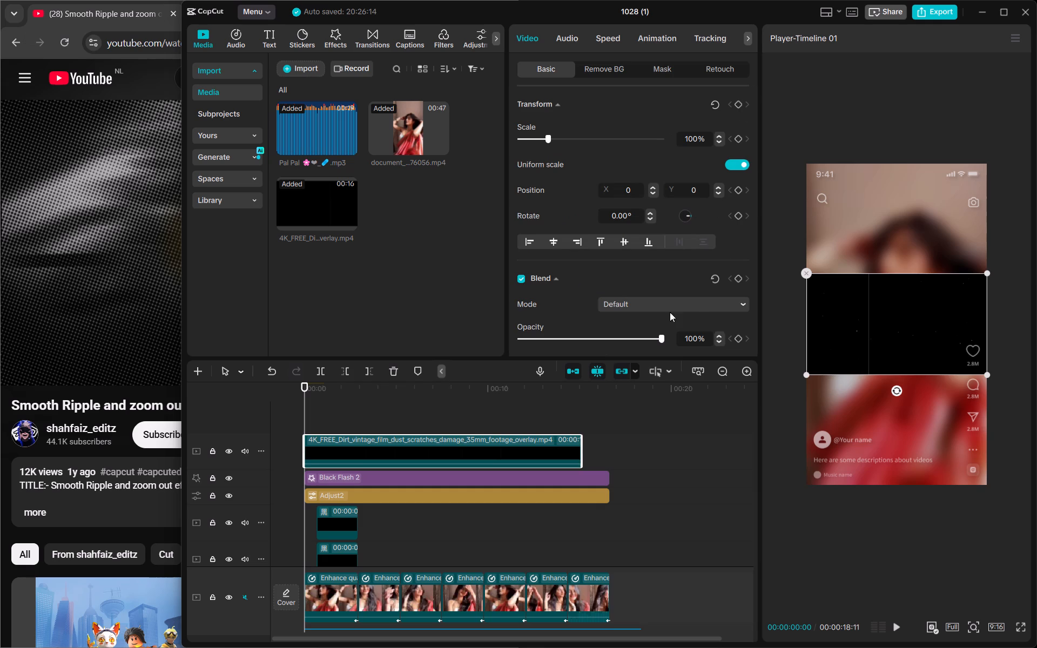
pyautogui.click(694, 302)
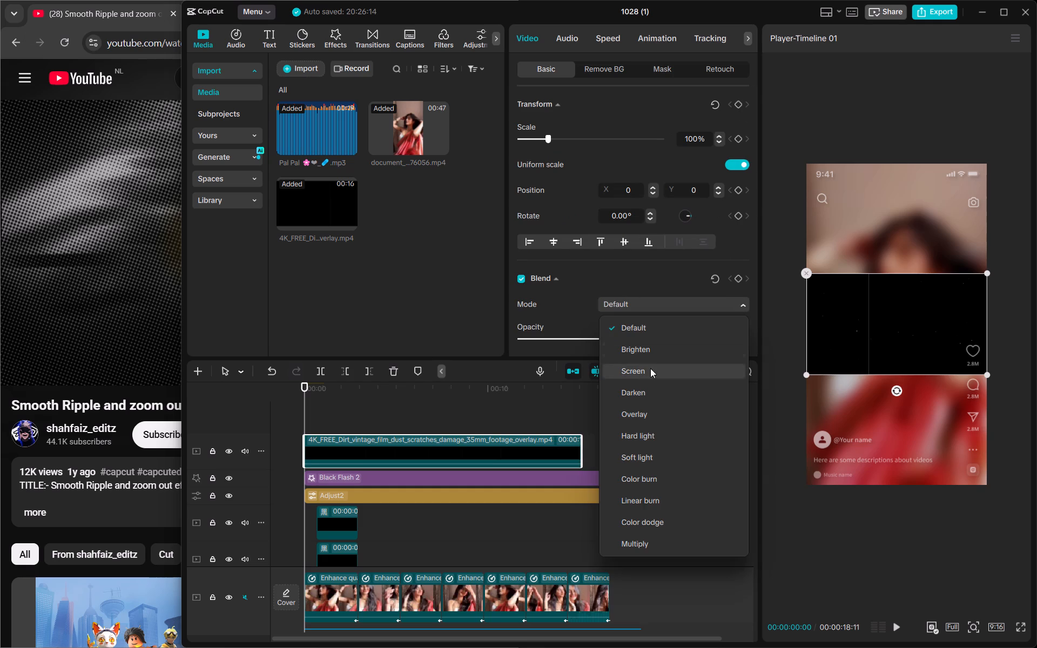
pyautogui.click(638, 377)
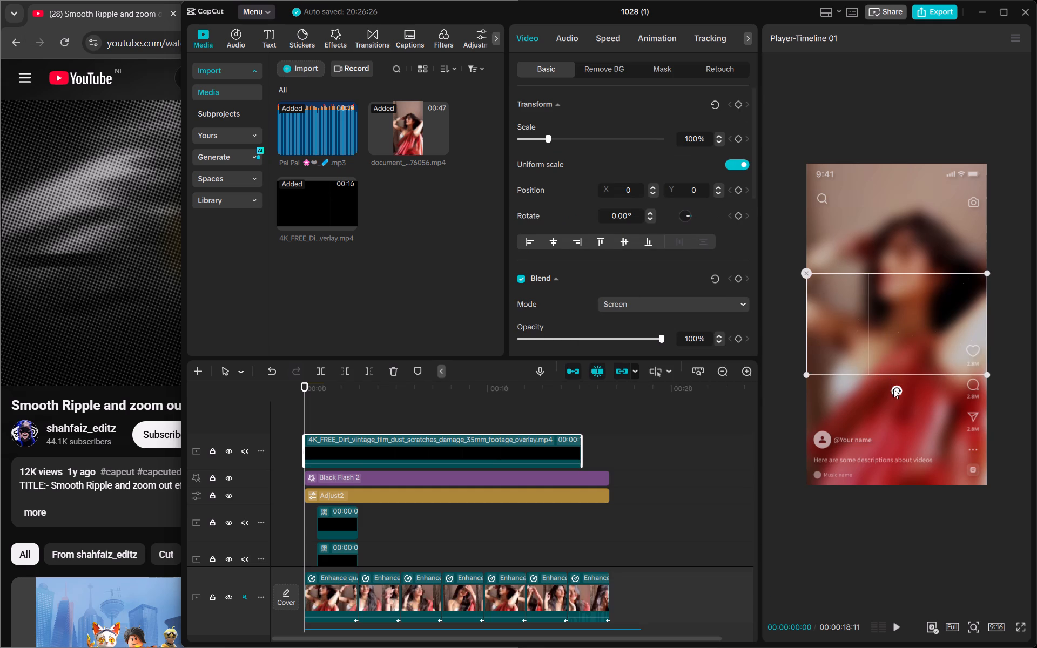
# Rotate the film dust overlay to -90° and scale it to 178% so it fills the vertical frame.
pyautogui.moveTo(896, 392); pyautogui.dragTo(976, 332)
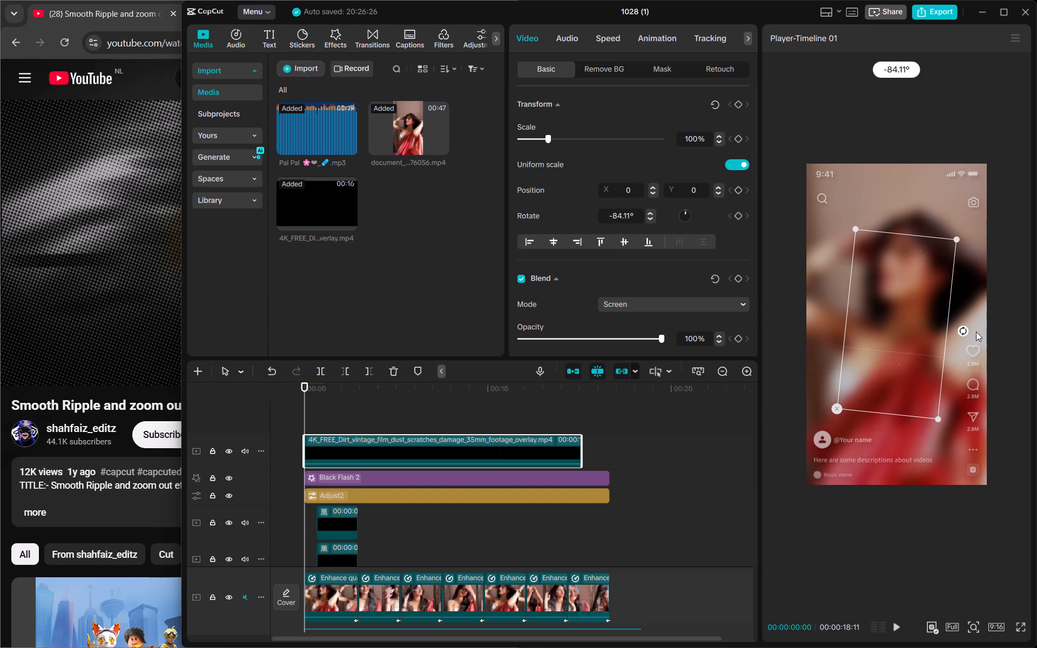
pyautogui.moveTo(976, 332); pyautogui.dragTo(975, 322)
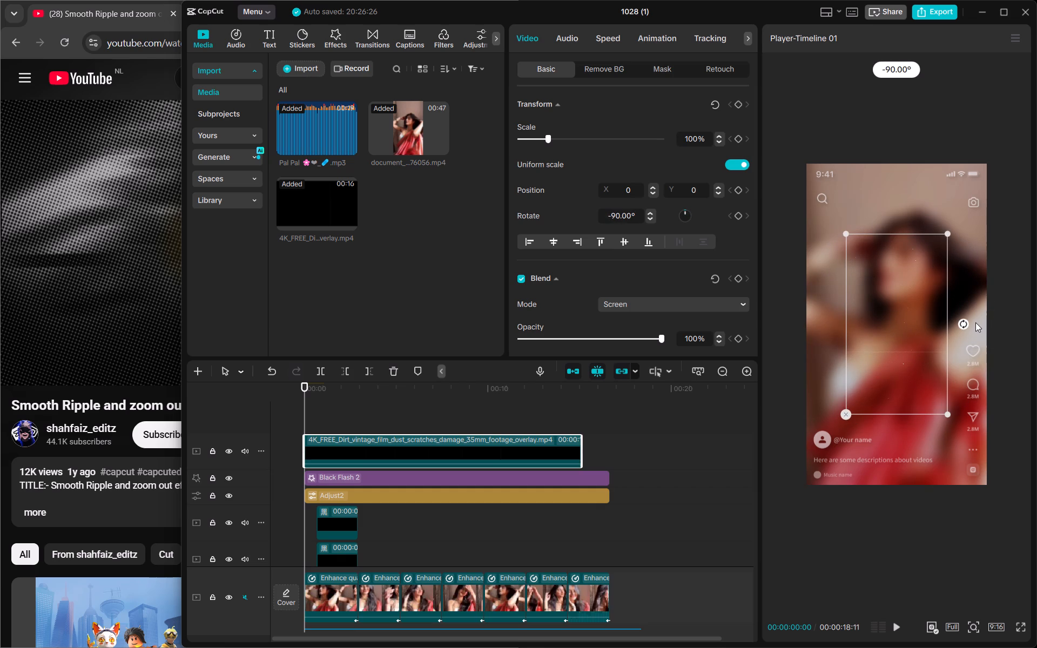
pyautogui.moveTo(975, 322); pyautogui.dragTo(977, 321)
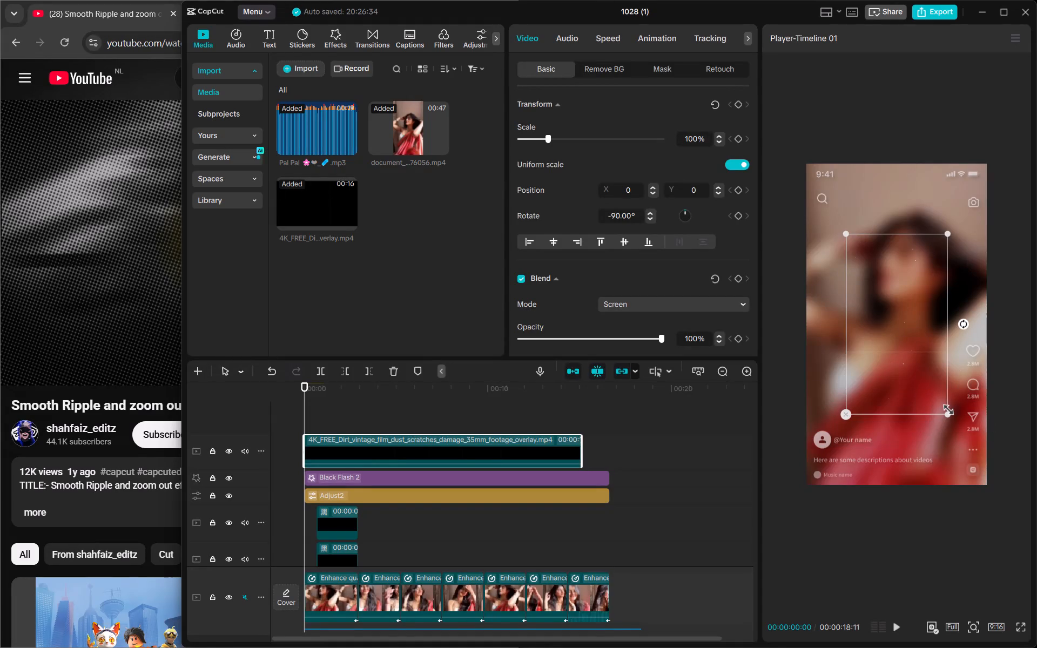
pyautogui.moveTo(947, 415); pyautogui.dragTo(1036, 484)
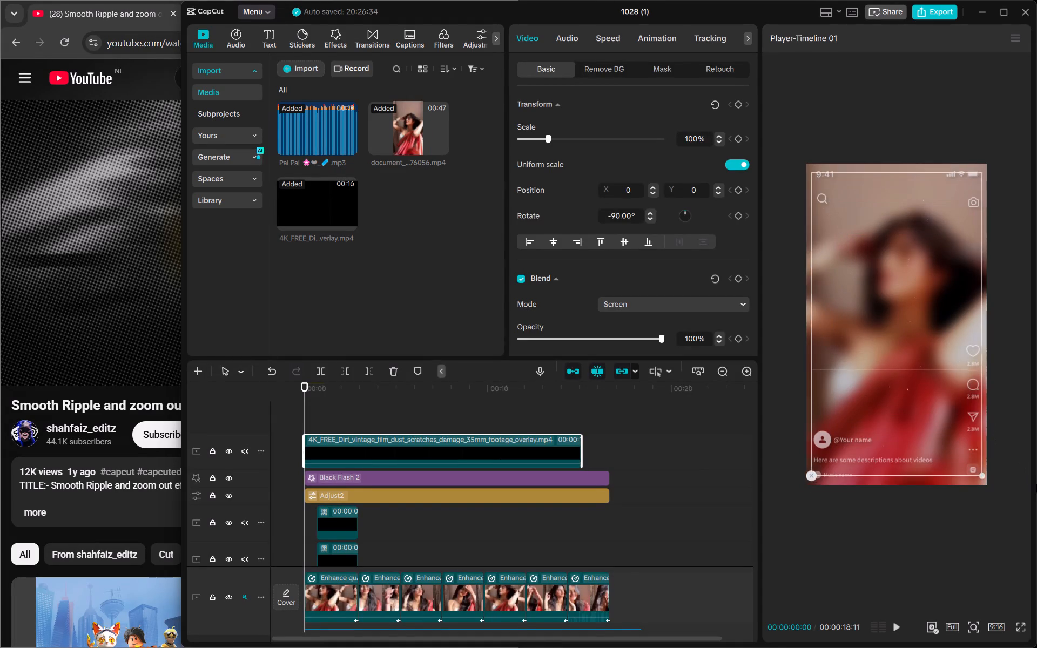
pyautogui.moveTo(1036, 484); pyautogui.dragTo(1036, 491)
# Duplicate the film dust overlay and place the copy on the same track directly after the original.
pyautogui.scroll(1, 656, 259)
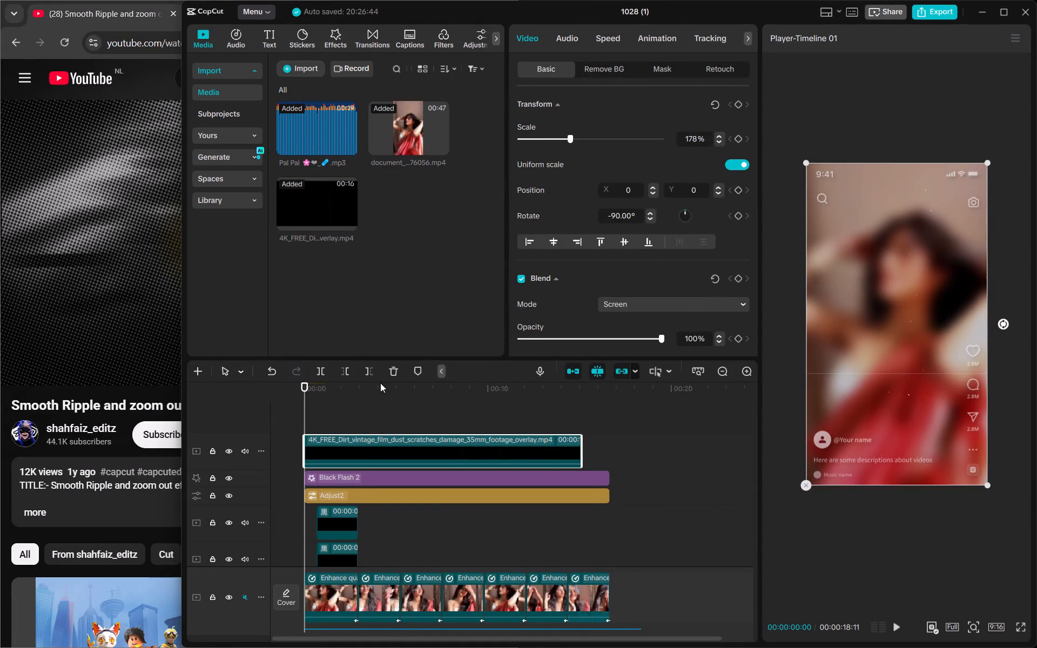
pyautogui.hotkey('ctrl', 'c')
pyautogui.hotkey('ctrl', 'v')
pyautogui.moveTo(482, 452); pyautogui.dragTo(693, 461)
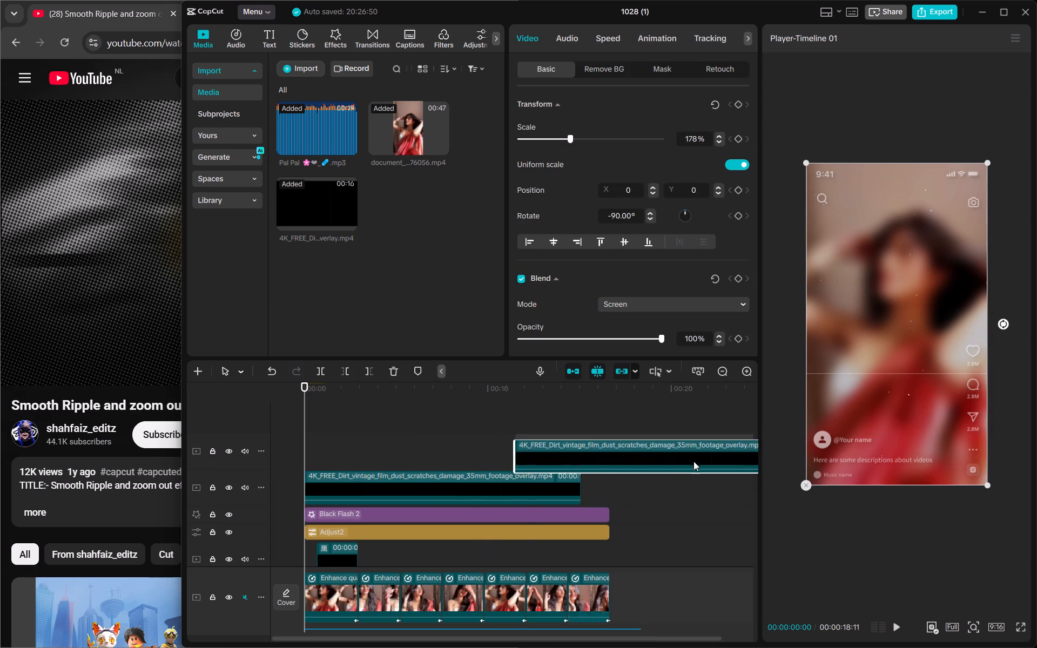
pyautogui.moveTo(693, 461); pyautogui.dragTo(762, 484)
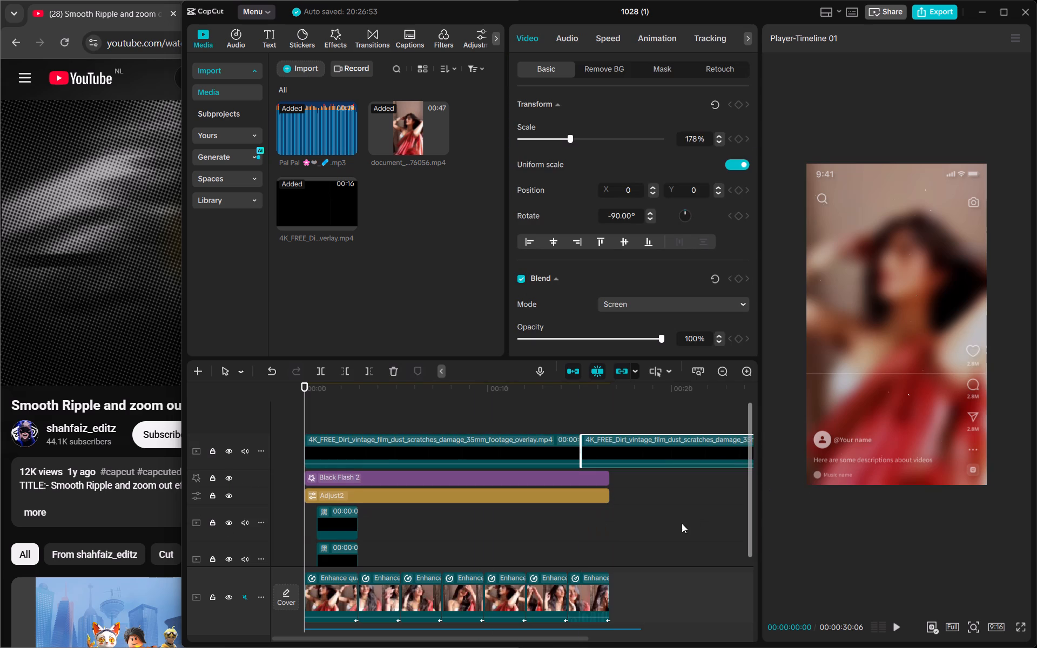
# Split the second film dust overlay at 00:00:18:11, where the music ends, and delete the excess part.
pyautogui.scroll(-1, 681, 524)
pyautogui.click(630, 390)
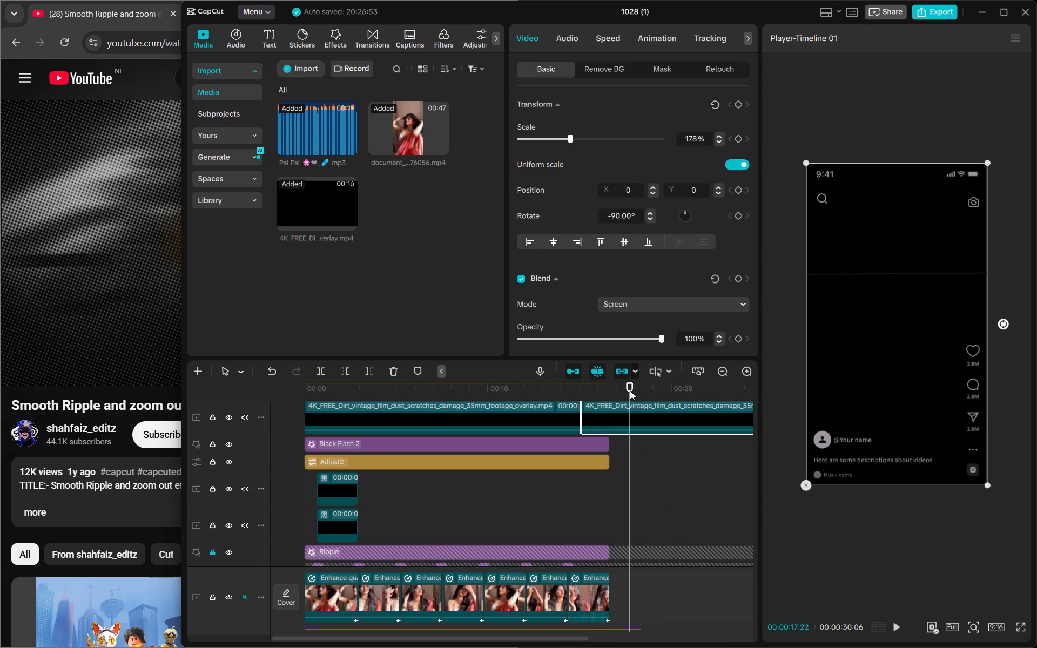
pyautogui.moveTo(630, 390); pyautogui.dragTo(642, 391)
pyautogui.scroll(-1, 563, 523)
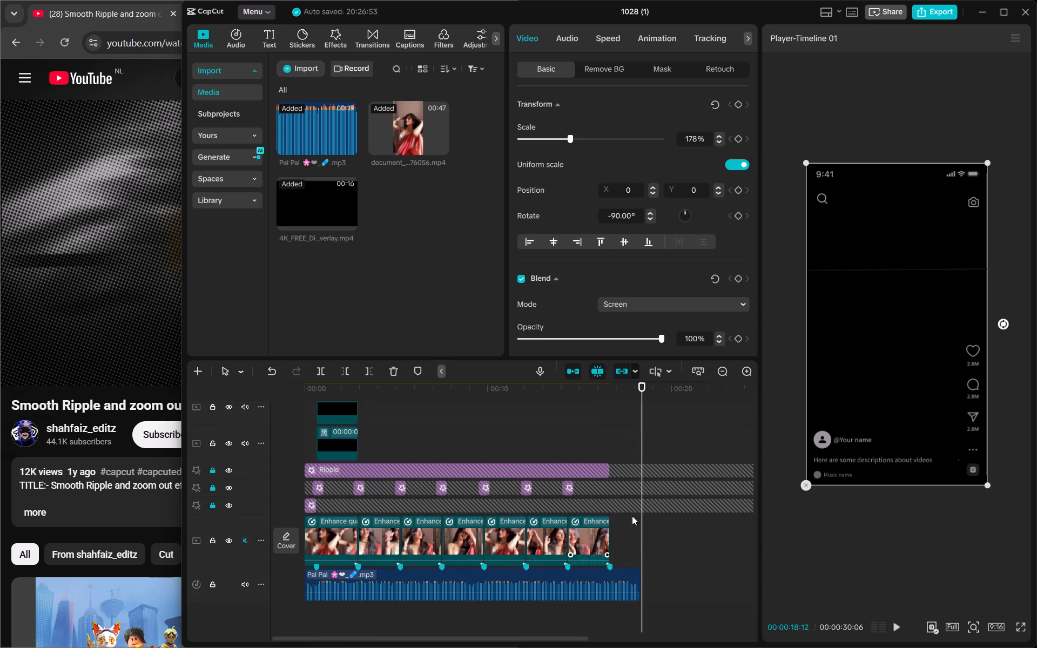
pyautogui.click(640, 510)
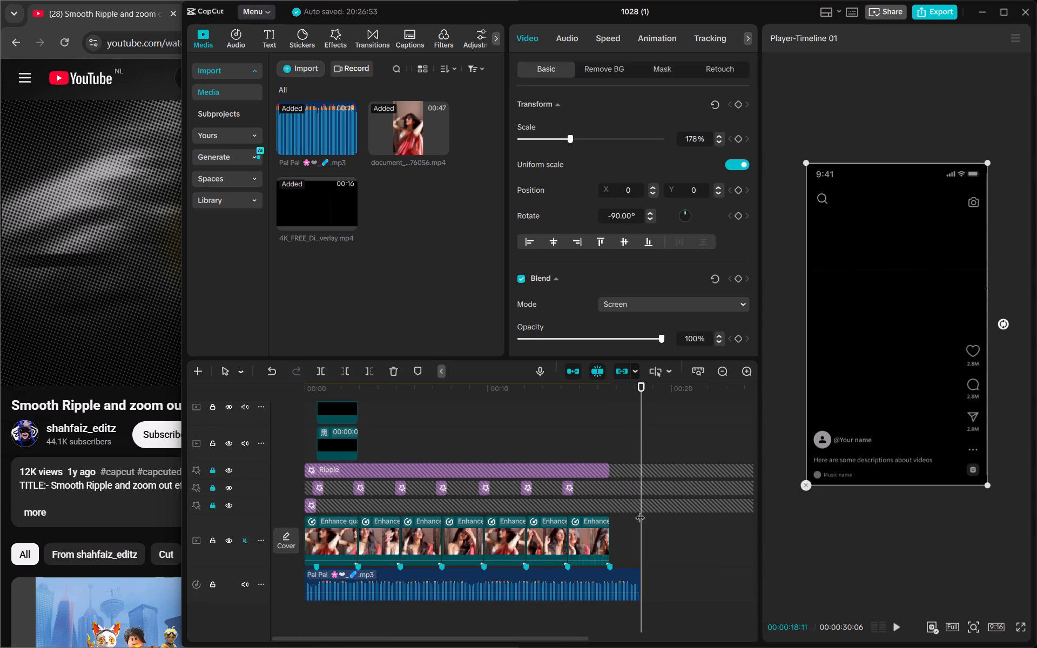
pyautogui.press('g')
pyautogui.scroll(1, 640, 511)
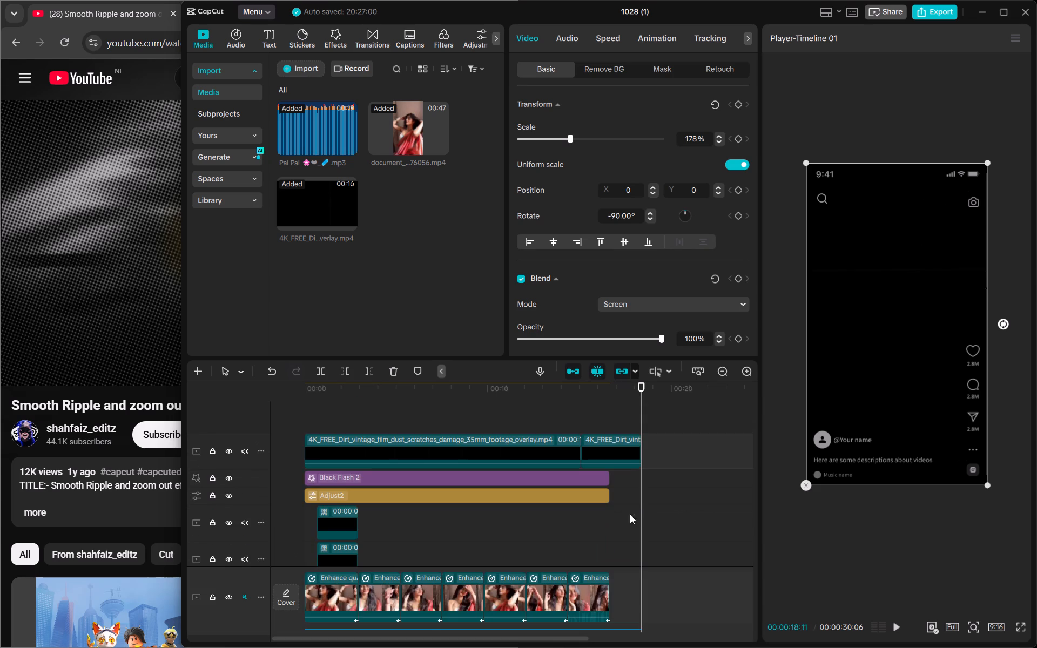
pyautogui.scroll(-1, 615, 517)
pyautogui.scroll(1, 615, 517)
pyautogui.scroll(-1, 615, 517)
pyautogui.scroll(1, 615, 517)
pyautogui.moveTo(703, 427); pyautogui.dragTo(702, 431)
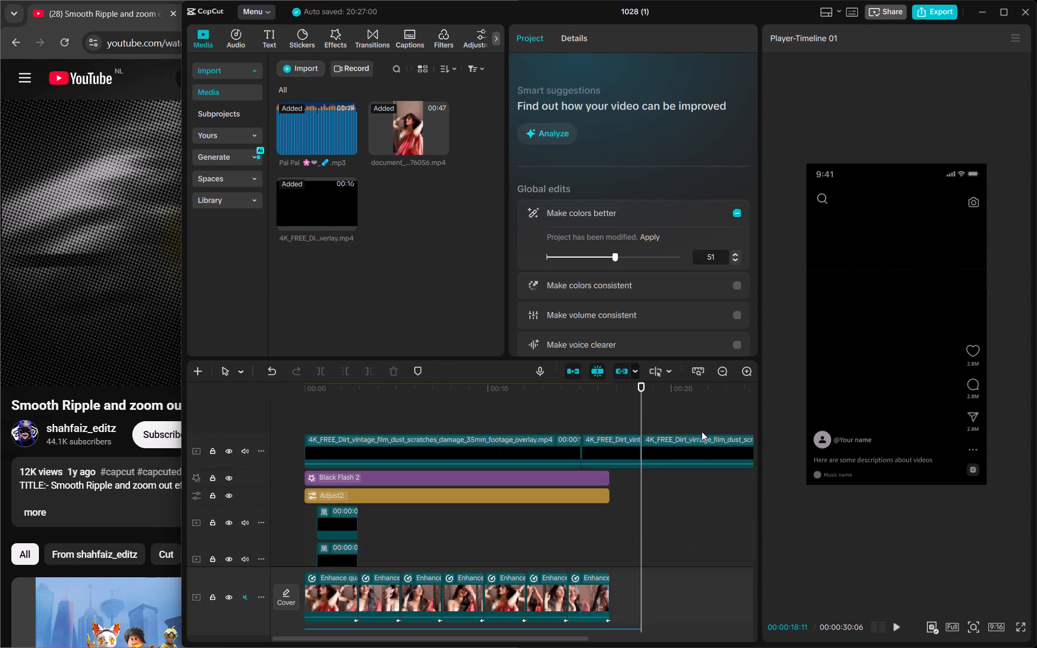
pyautogui.moveTo(702, 431); pyautogui.dragTo(699, 436)
pyautogui.click(699, 436)
pyautogui.press('BackSpace')
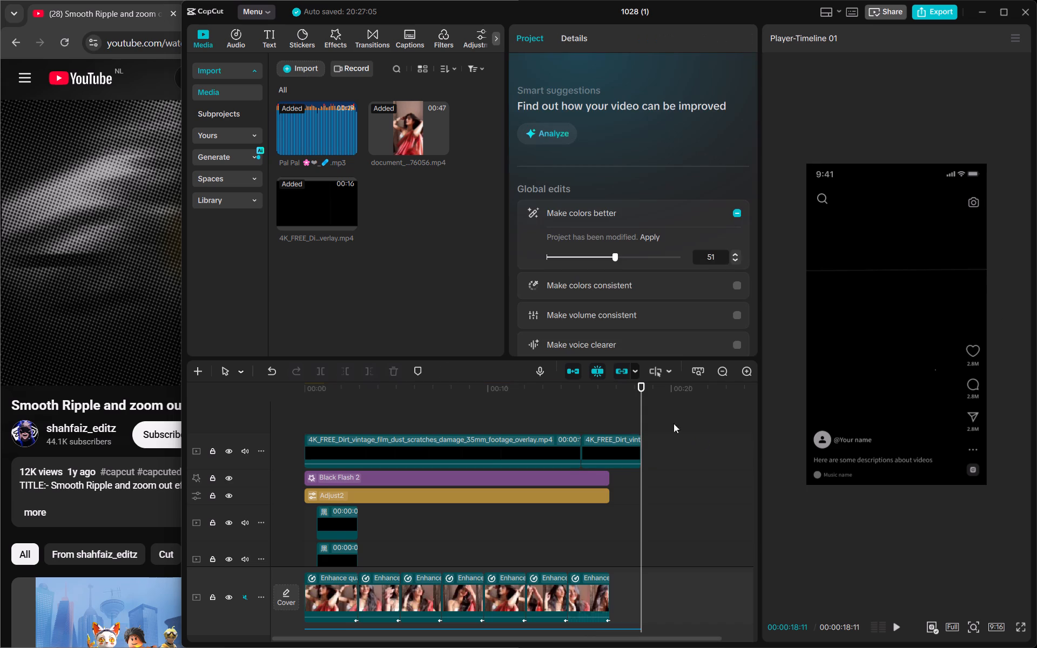
# Add the plain black stock clip from the library's Trending collection to the main track, directly after the last video clip.
pyautogui.moveTo(643, 407); pyautogui.dragTo(596, 459)
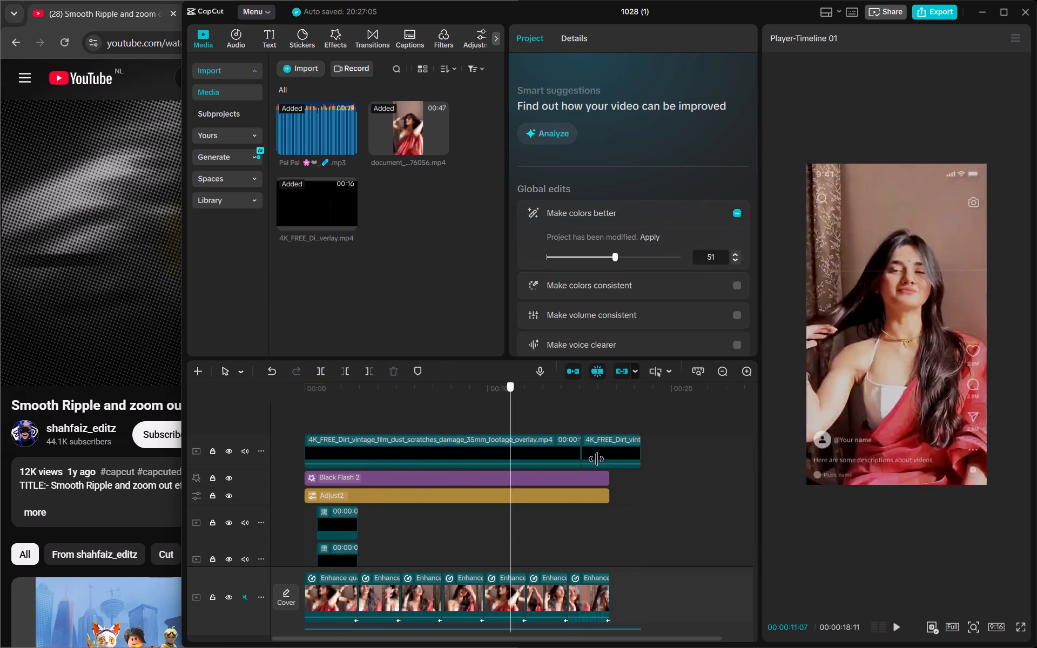
pyautogui.moveTo(596, 459); pyautogui.dragTo(680, 471)
pyautogui.scroll(-2, 600, 526)
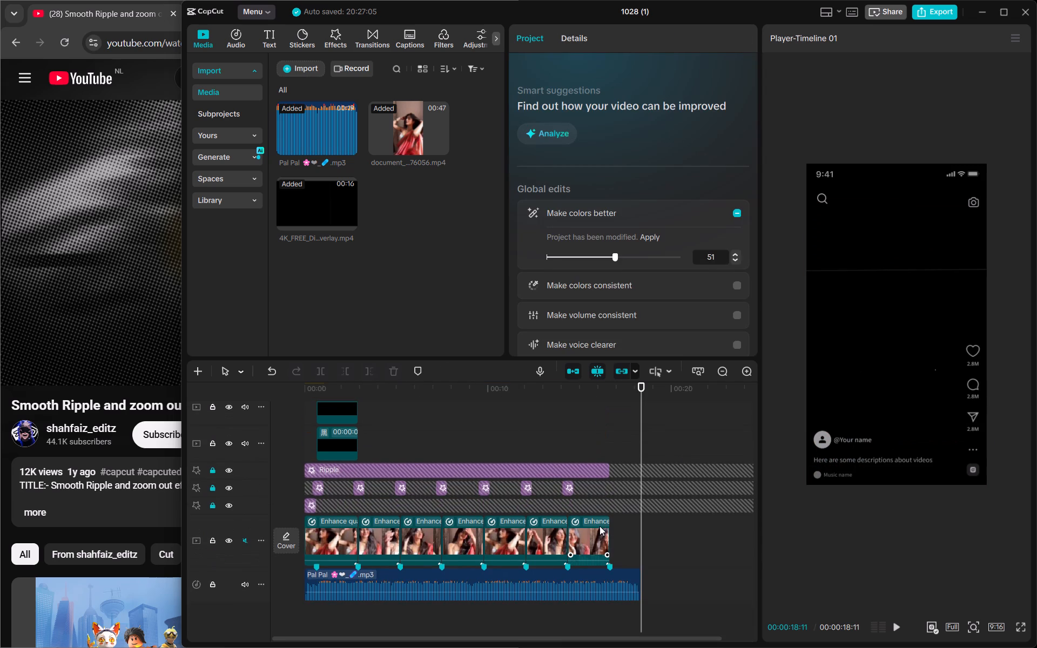
pyautogui.scroll(2, 600, 526)
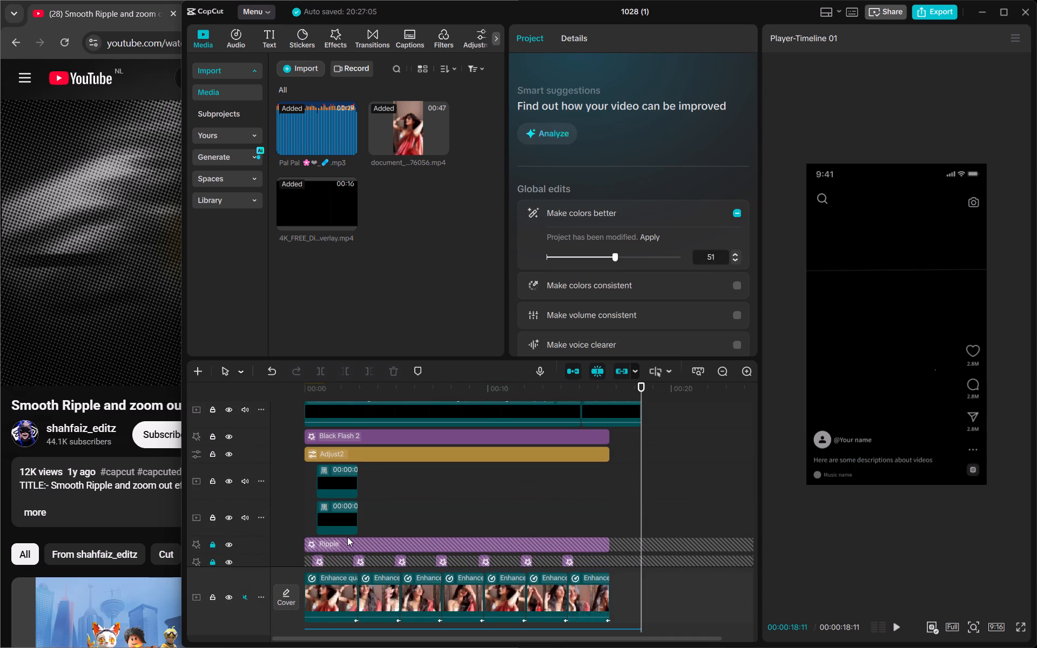
pyautogui.click(335, 324)
pyautogui.moveTo(232, 191); pyautogui.dragTo(232, 199)
pyautogui.click(232, 199)
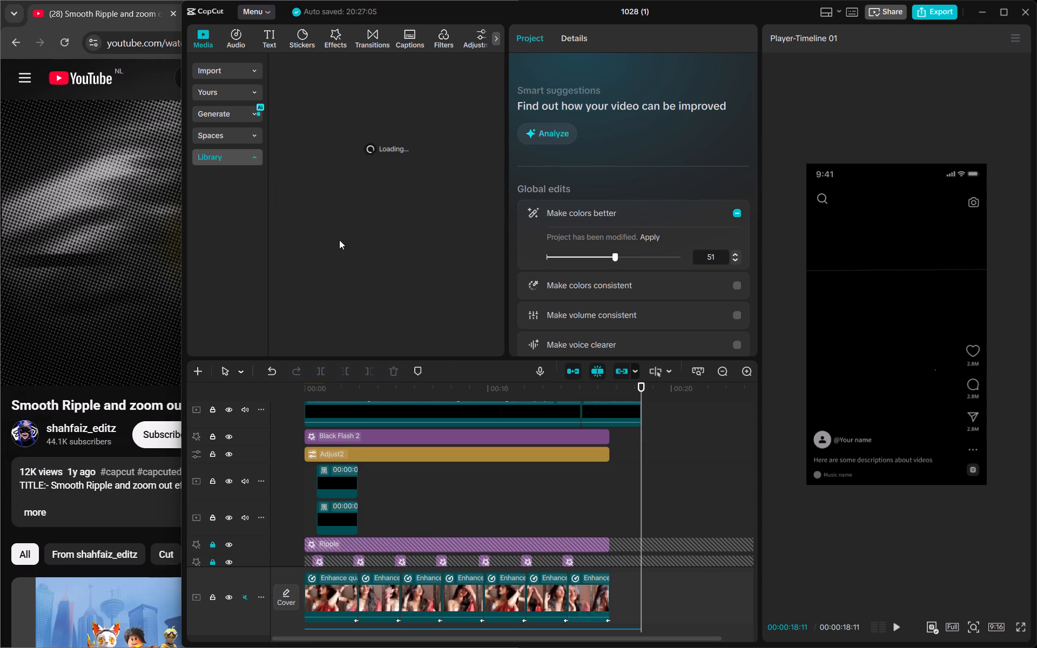
pyautogui.scroll(-2, 566, 468)
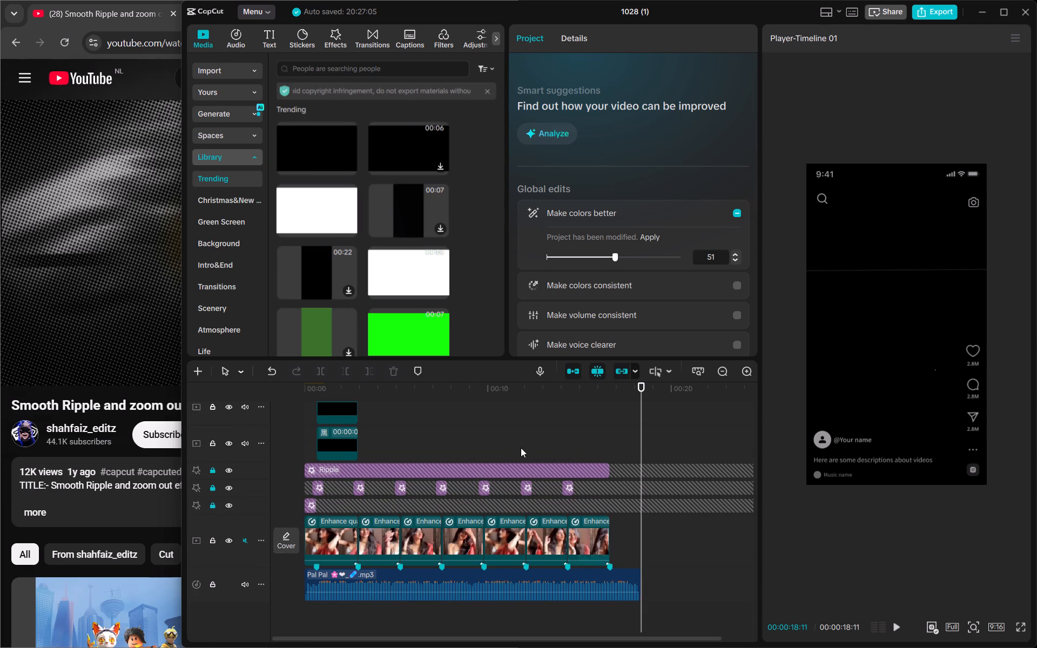
pyautogui.moveTo(305, 152); pyautogui.dragTo(558, 515)
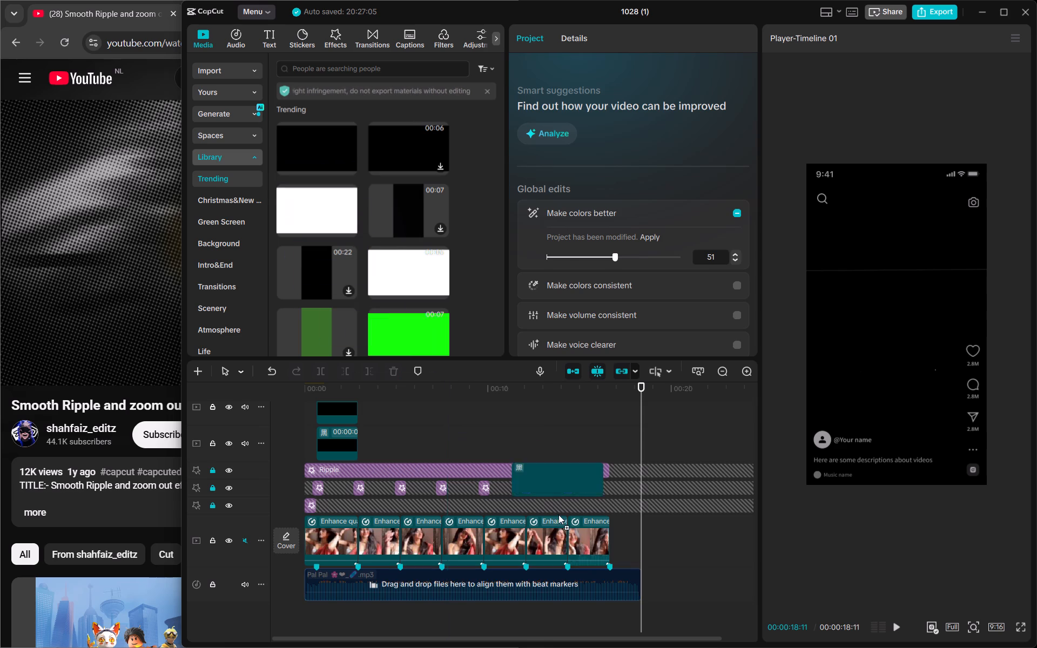
pyautogui.moveTo(558, 515); pyautogui.dragTo(610, 524)
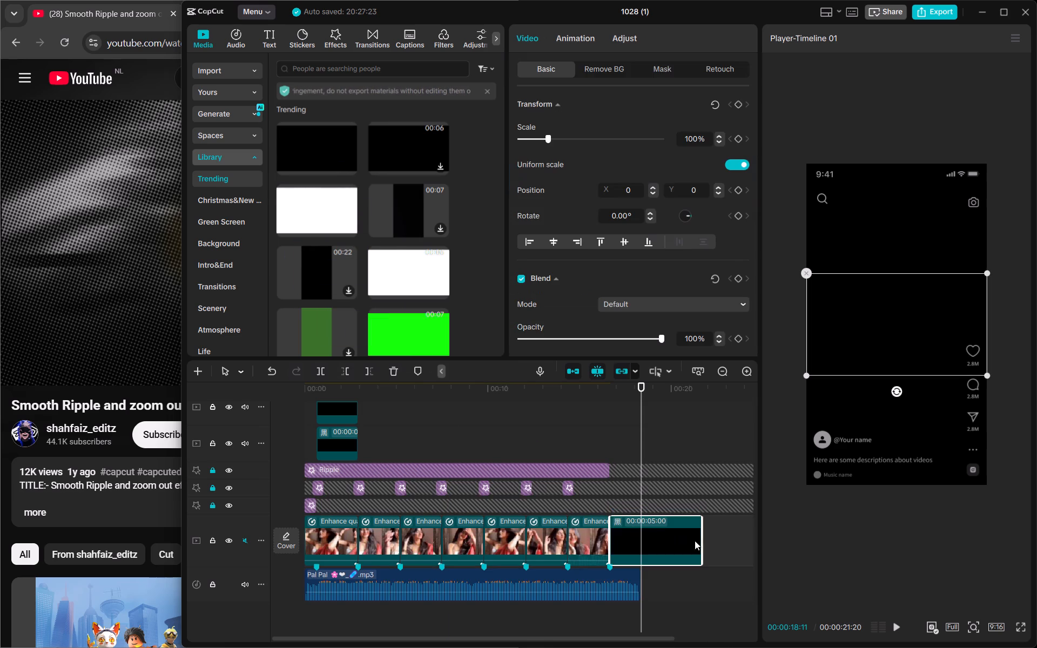
# Trim the end of the black clip to 00:00:18:11, in line with the end of the overlay.
pyautogui.click(699, 543)
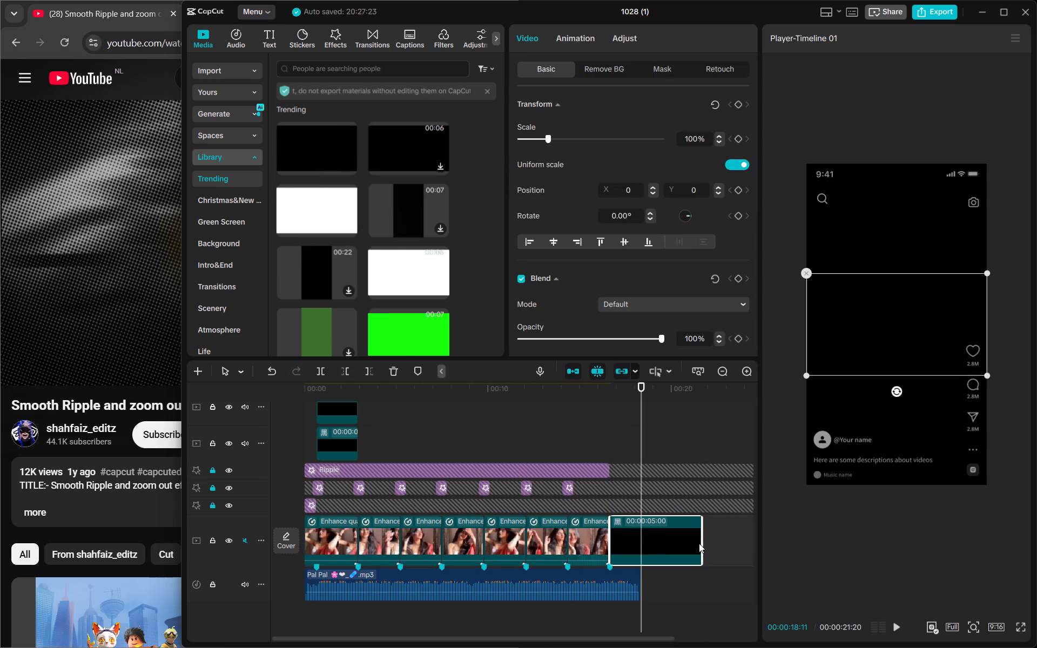
pyautogui.moveTo(702, 544); pyautogui.dragTo(641, 541)
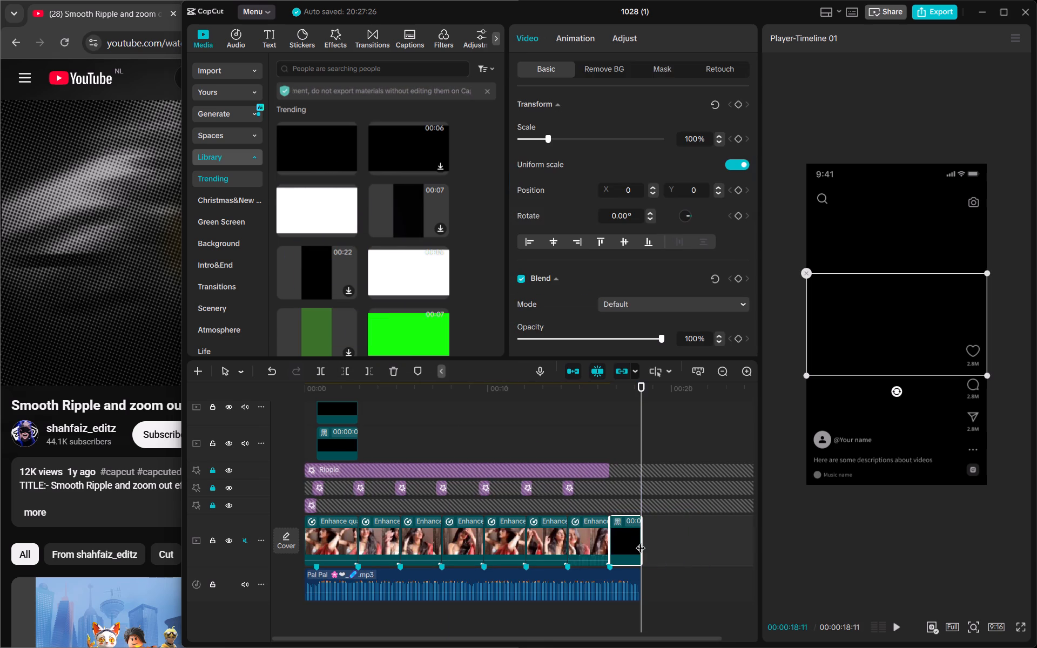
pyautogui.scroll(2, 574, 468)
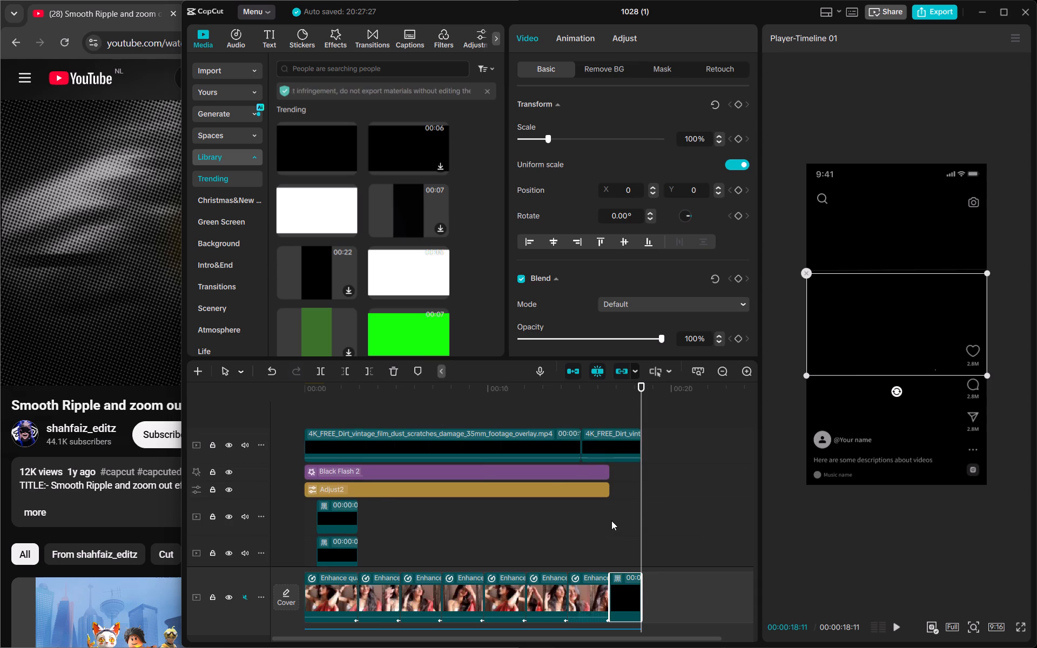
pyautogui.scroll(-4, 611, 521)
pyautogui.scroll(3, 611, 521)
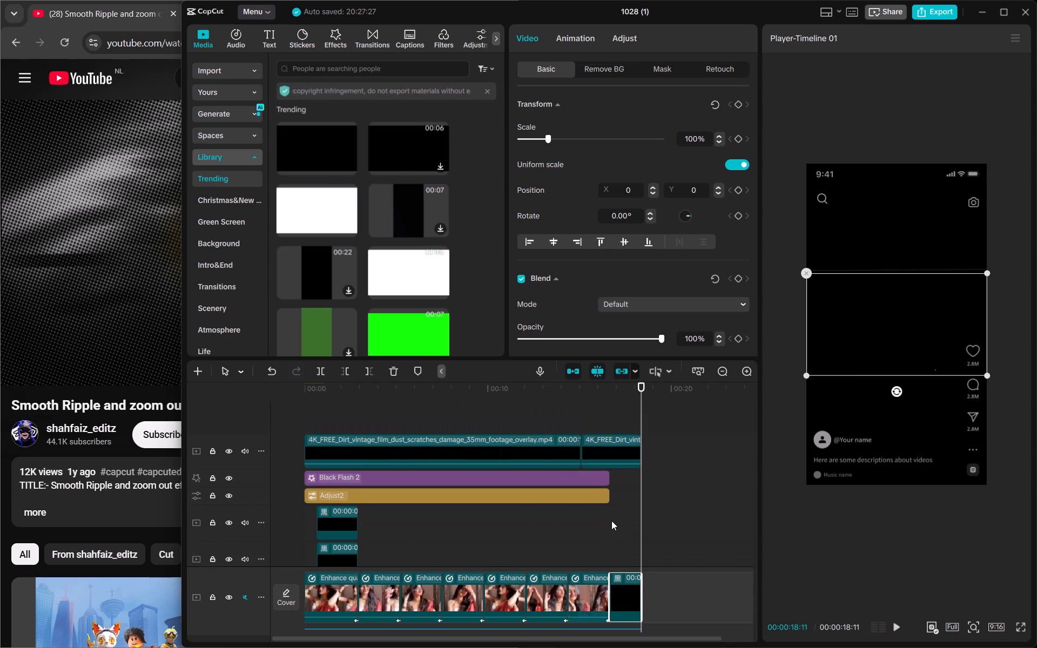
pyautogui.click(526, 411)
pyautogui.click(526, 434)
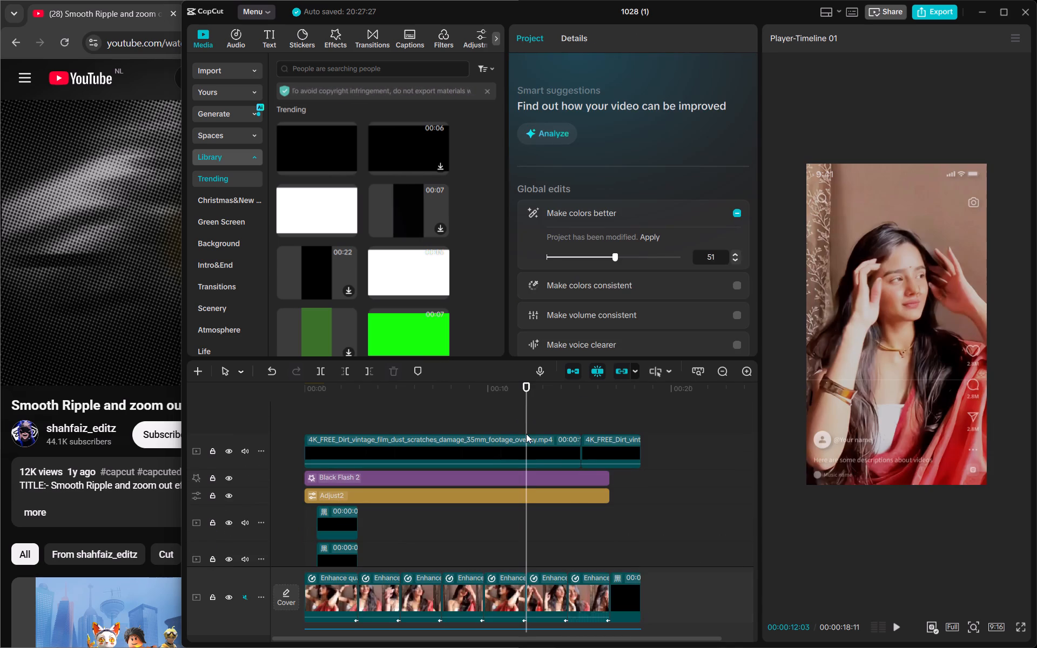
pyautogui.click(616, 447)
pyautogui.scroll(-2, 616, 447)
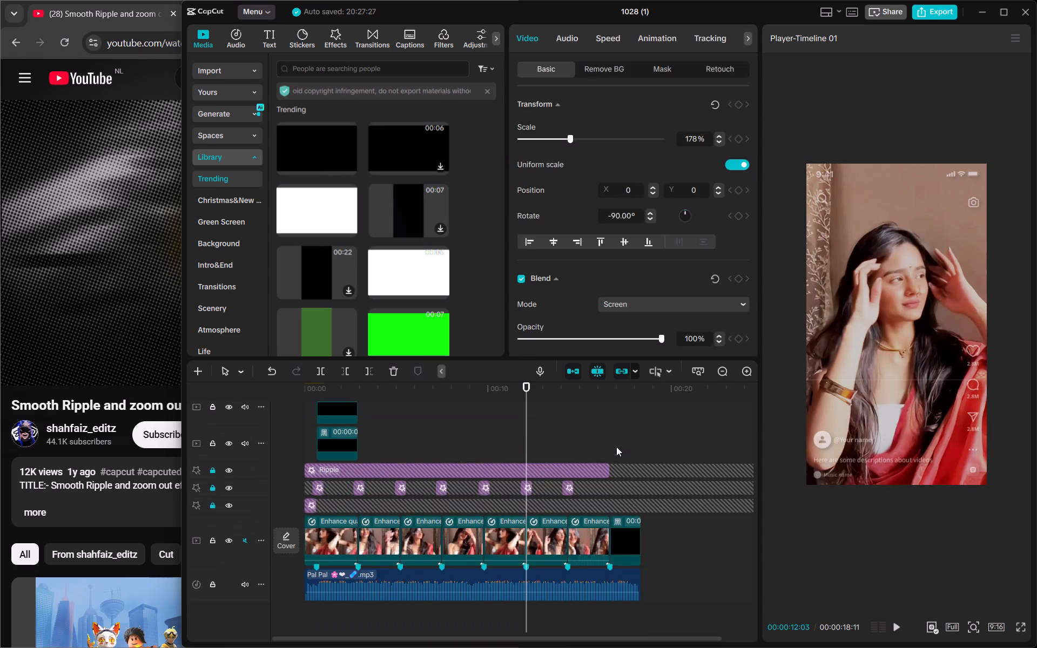
# Rotate the black clip at the end of the main track to -90° and scale it to 177% to fill the vertical frame.
pyautogui.click(628, 438)
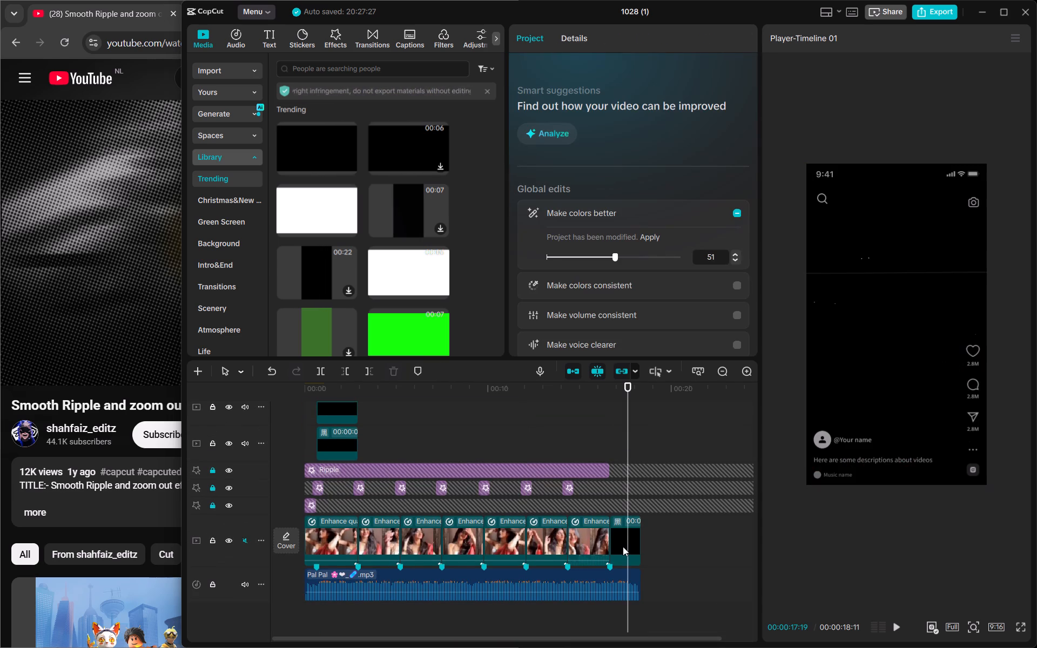
pyautogui.click(623, 546)
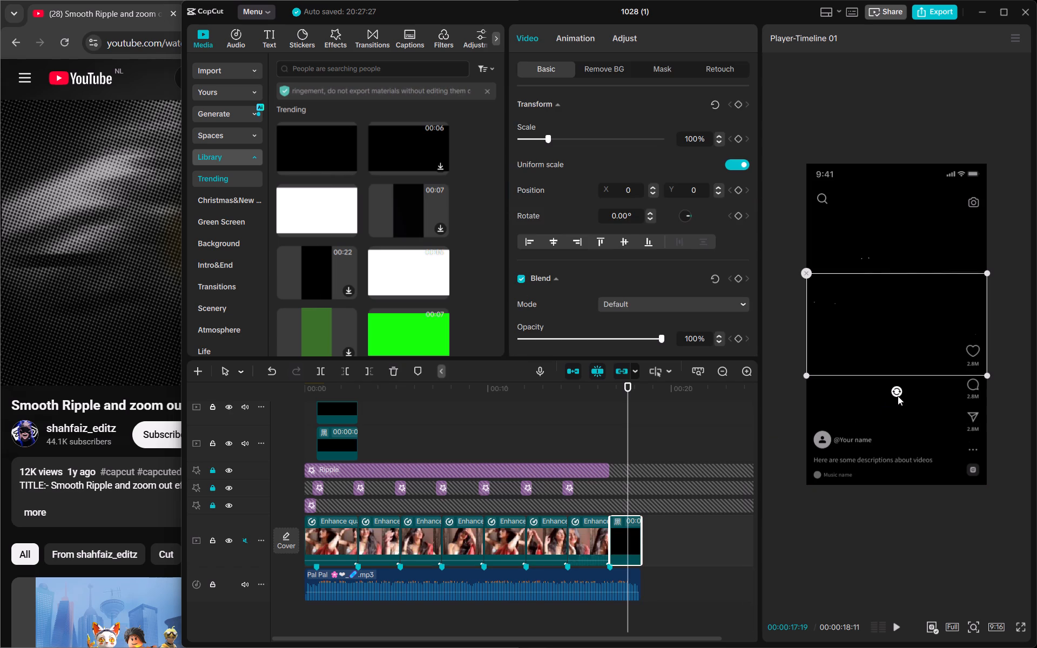
pyautogui.moveTo(896, 392); pyautogui.dragTo(1016, 322)
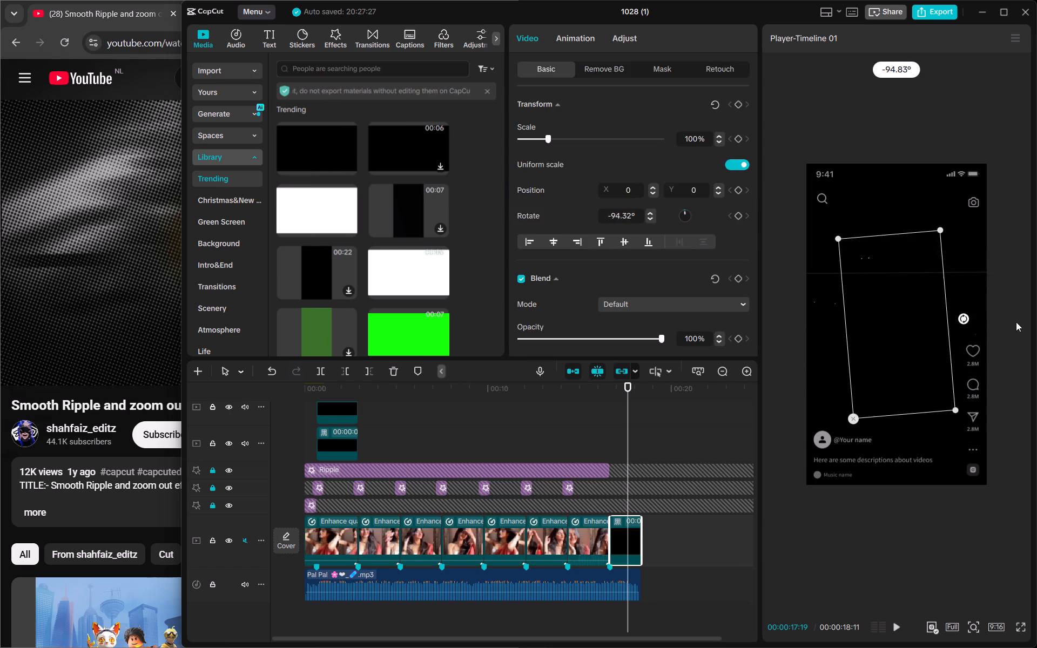
pyautogui.moveTo(1016, 322); pyautogui.dragTo(1008, 324)
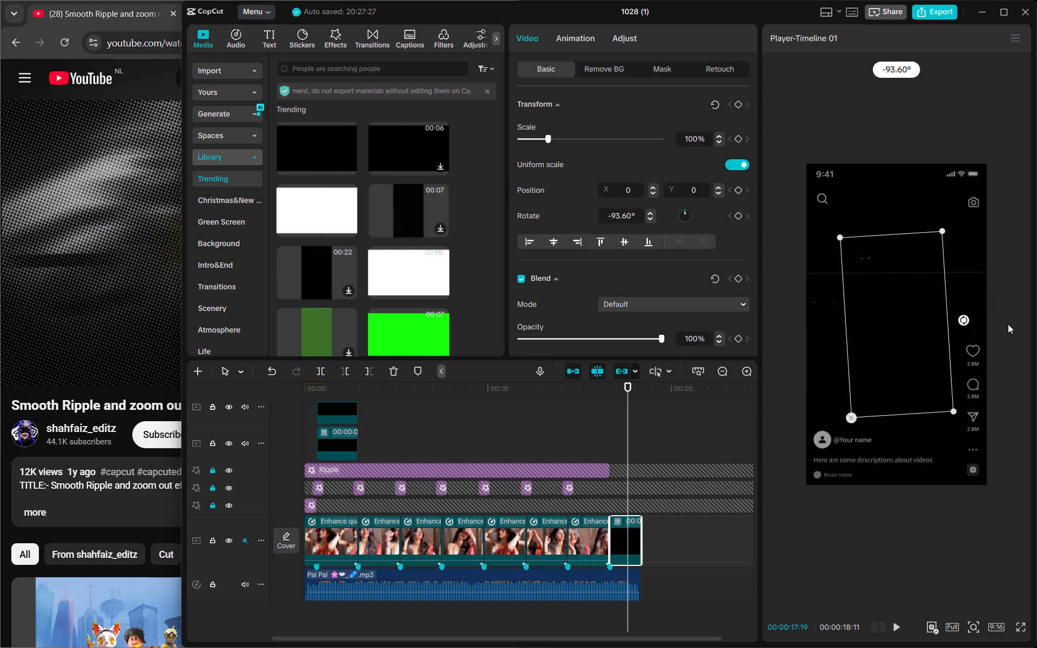
pyautogui.moveTo(1008, 324); pyautogui.dragTo(1004, 326)
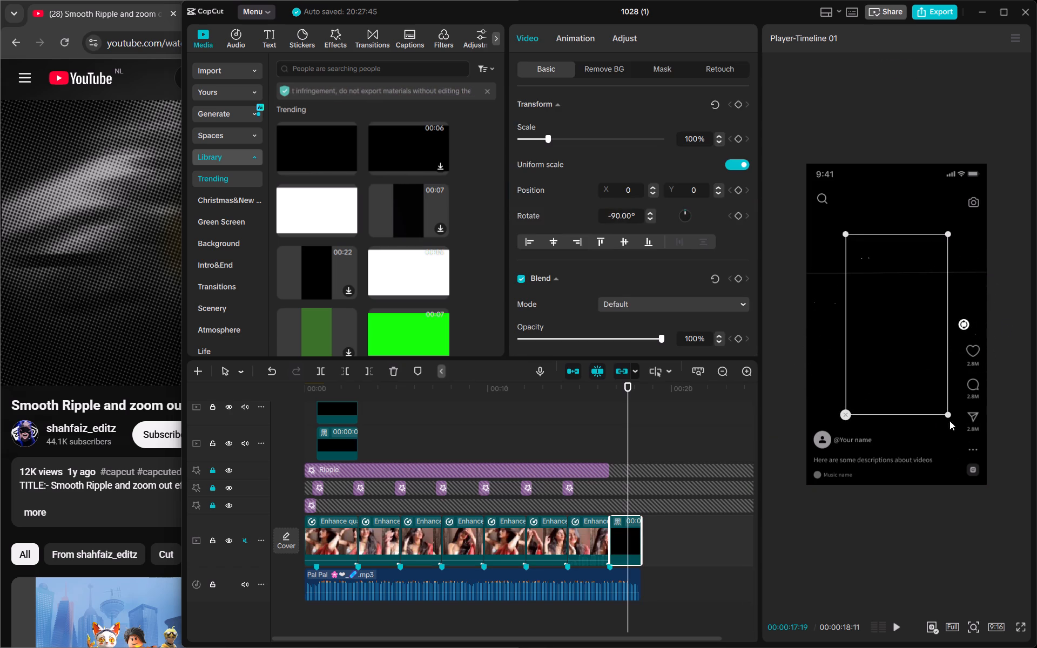
pyautogui.moveTo(950, 415); pyautogui.dragTo(1036, 488)
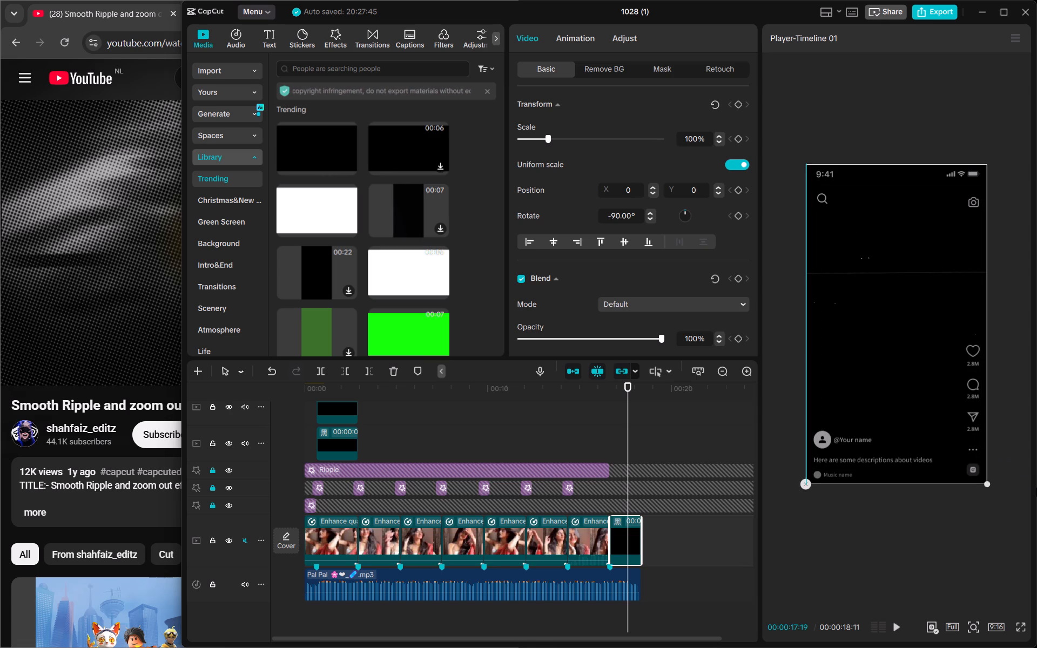
pyautogui.moveTo(1036, 488); pyautogui.dragTo(1036, 490)
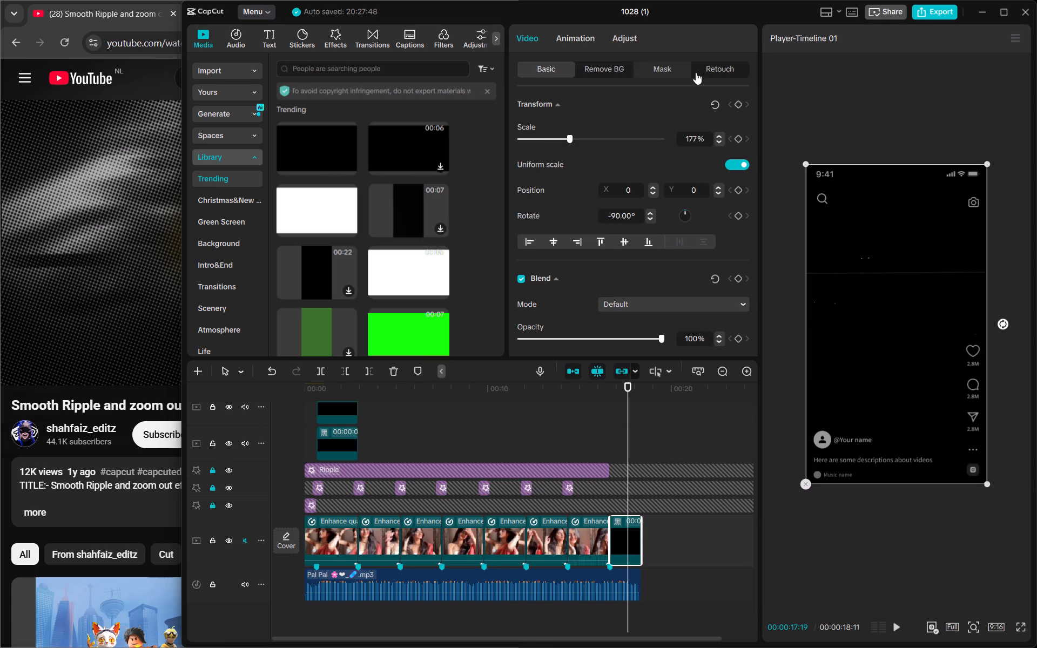
# Open the Out animations for the black clip.
pyautogui.click(571, 41)
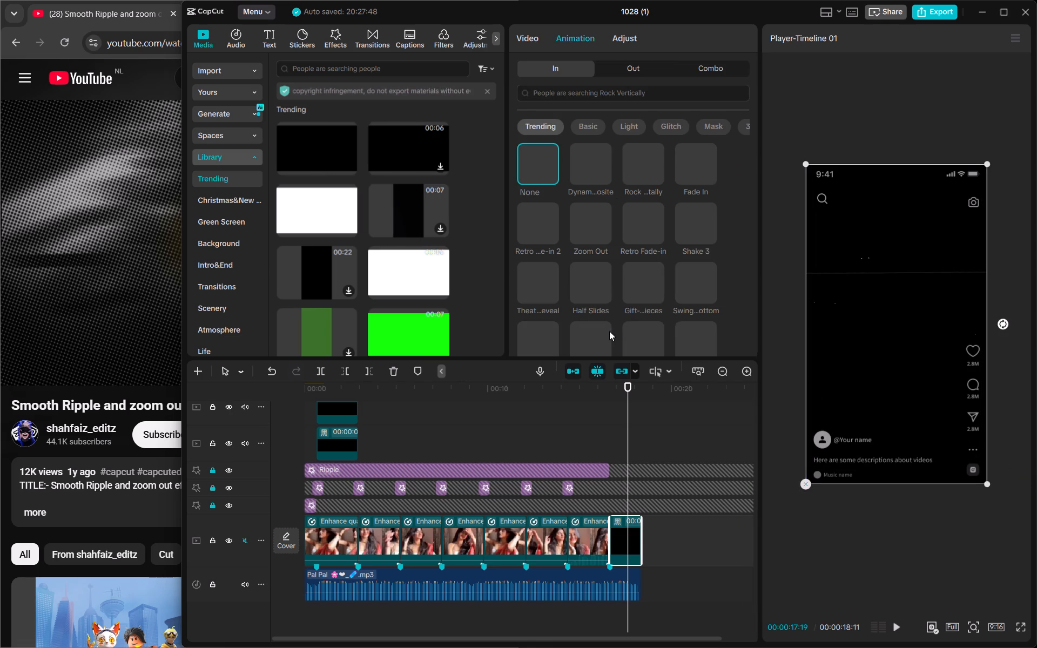
pyautogui.click(638, 65)
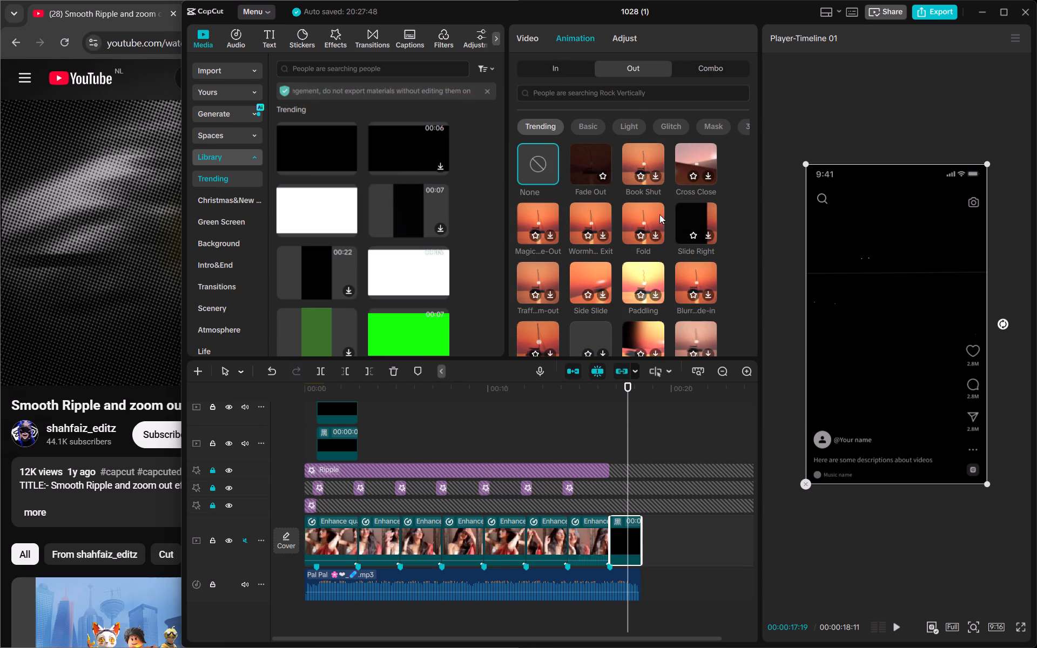
# Apply the Cross Close out animation to the ending black clip and set its duration to 0.5 s.
pyautogui.scroll(-1, 624, 263)
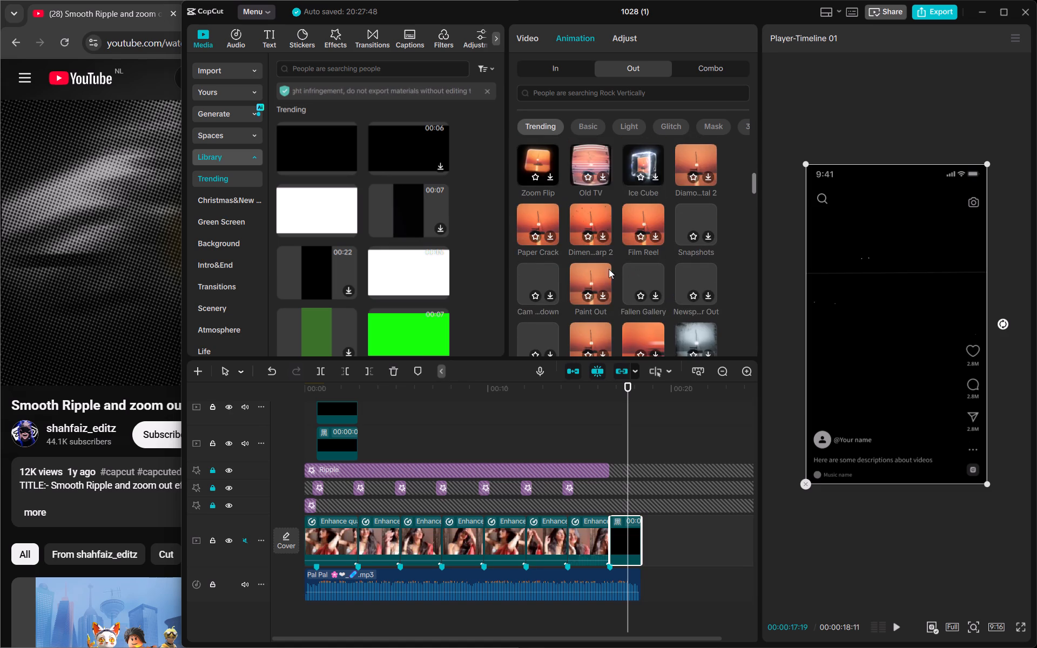
pyautogui.scroll(1, 607, 240)
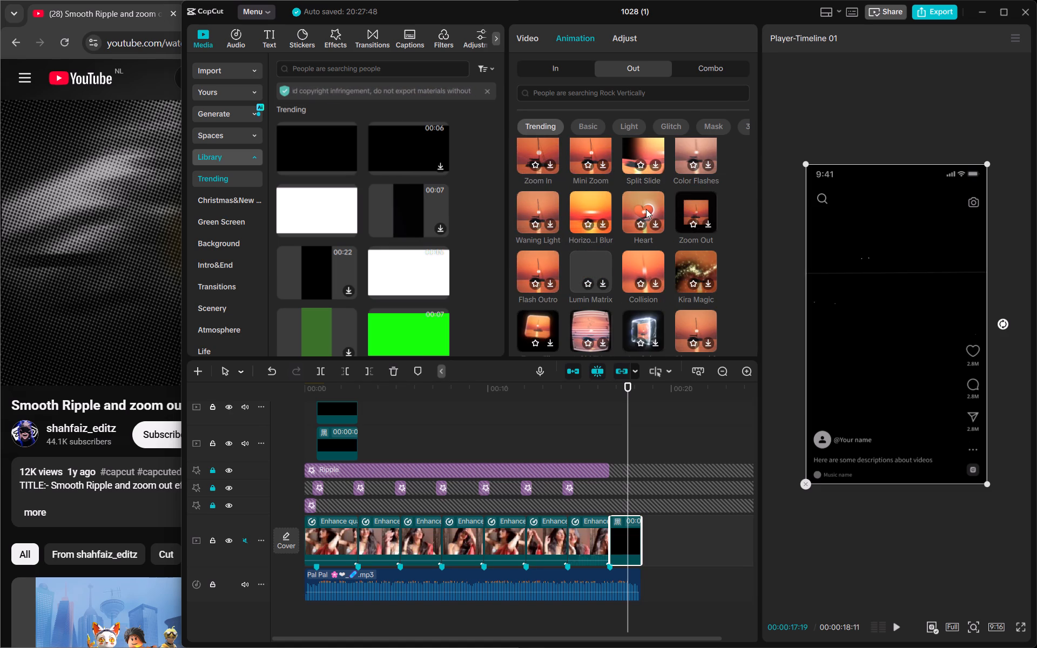
pyautogui.scroll(-2, 599, 265)
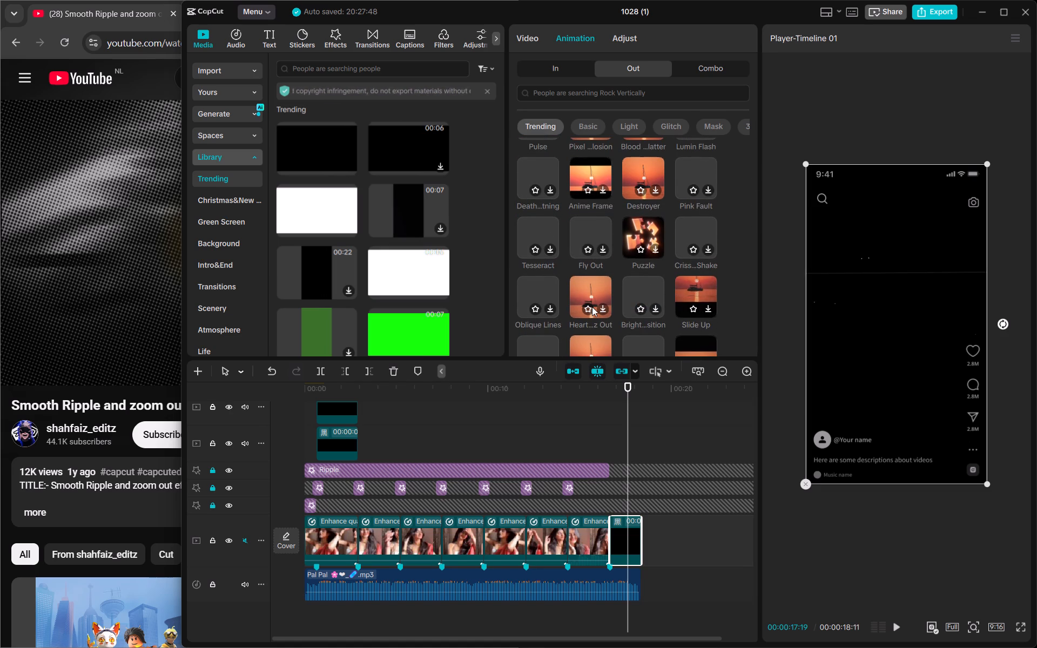
pyautogui.scroll(3, 596, 264)
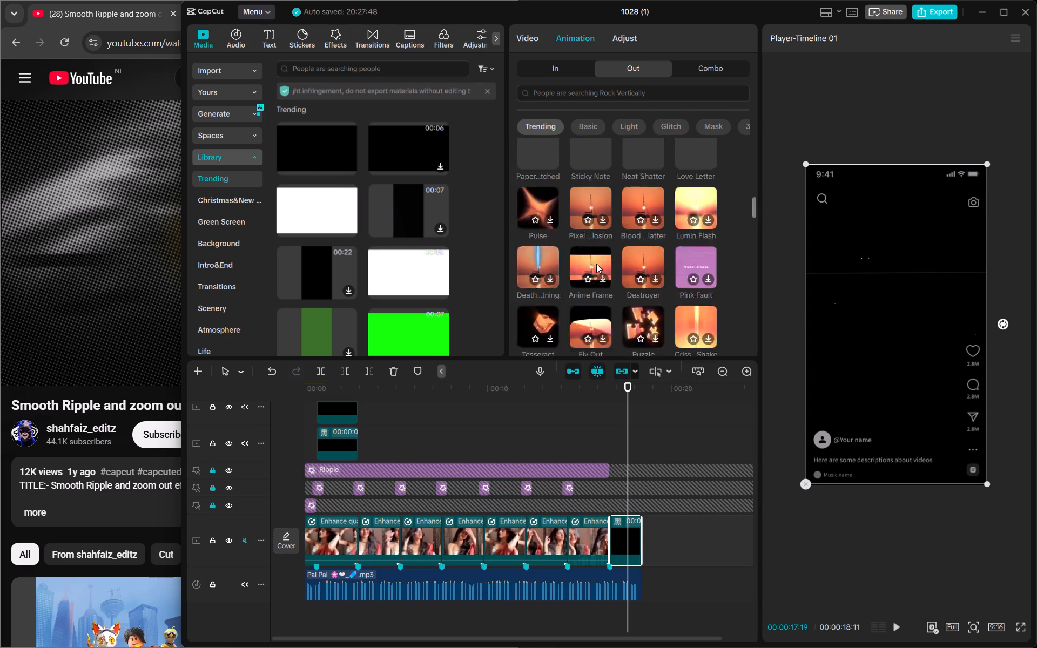
pyautogui.scroll(2, 596, 264)
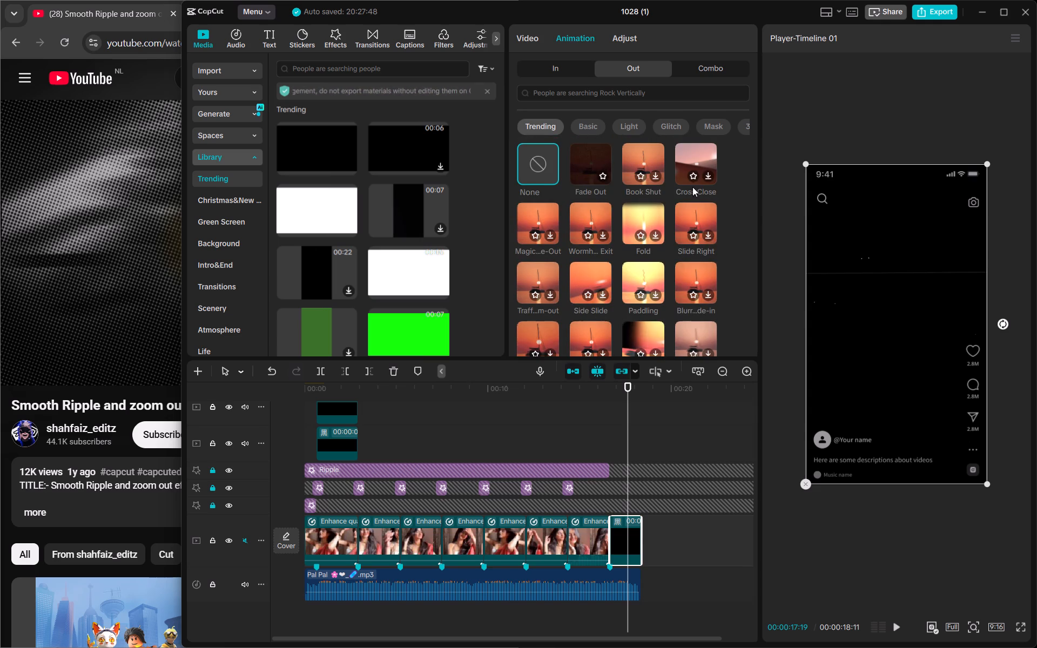
pyautogui.click(692, 164)
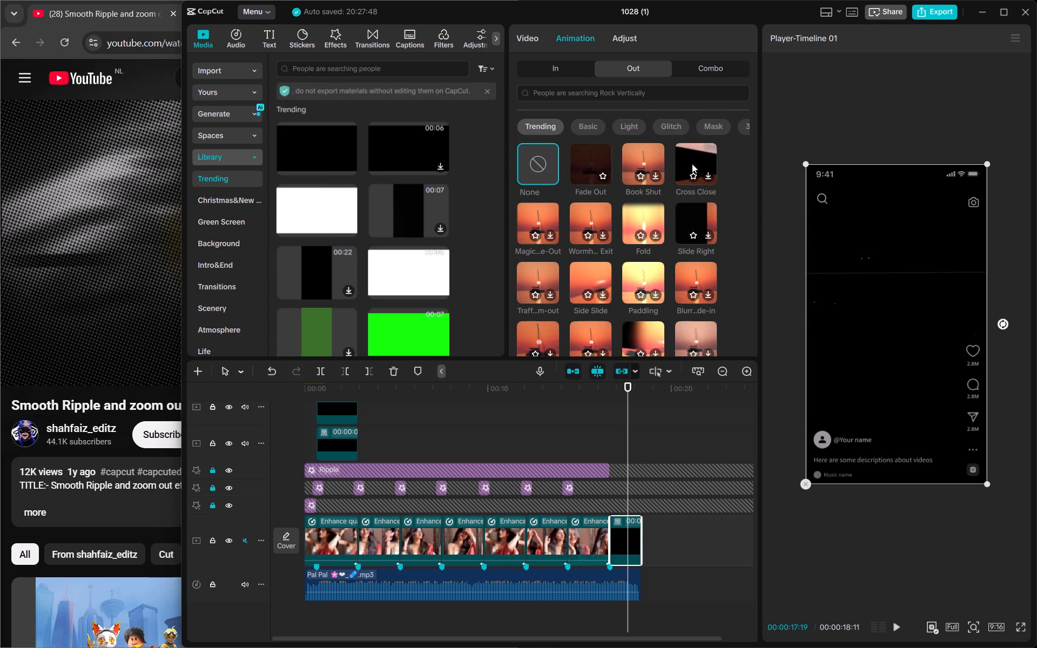
pyautogui.click(692, 164)
pyautogui.doubleClick(692, 164)
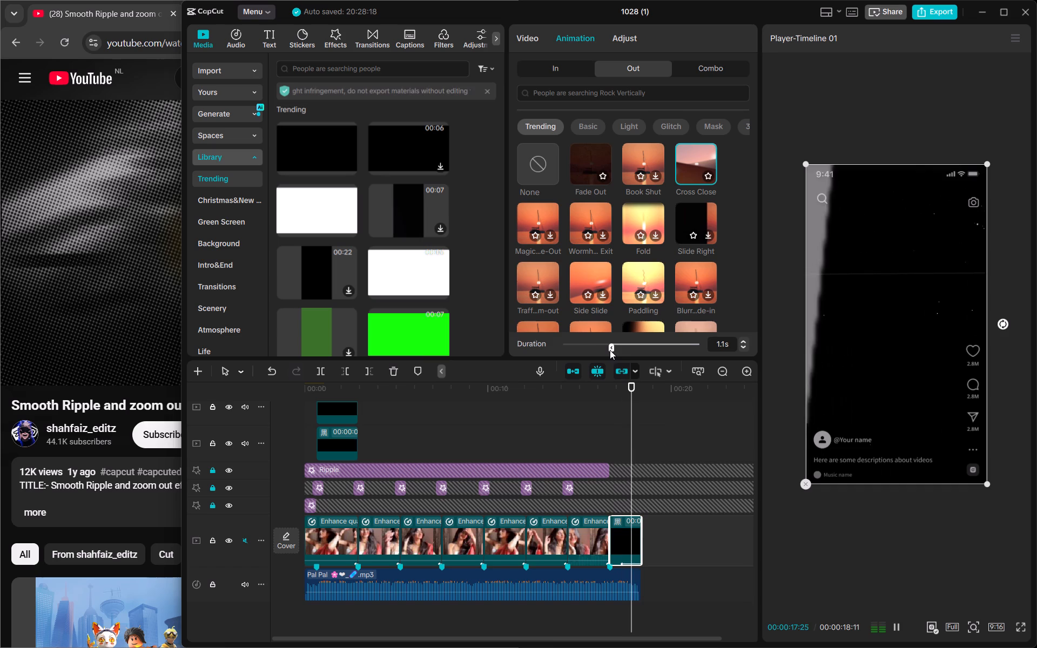
pyautogui.moveTo(610, 350); pyautogui.dragTo(674, 350)
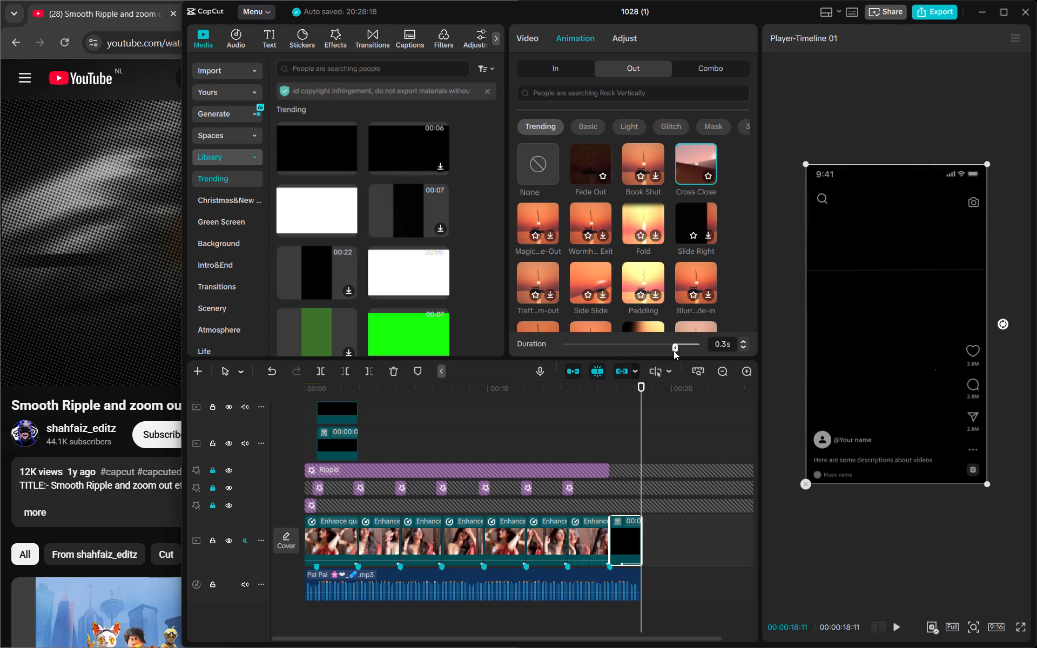
pyautogui.moveTo(674, 350); pyautogui.dragTo(658, 349)
# Play back the edit from about 00:00:05:17 to the end to check the effects and the ending.
pyautogui.click(637, 404)
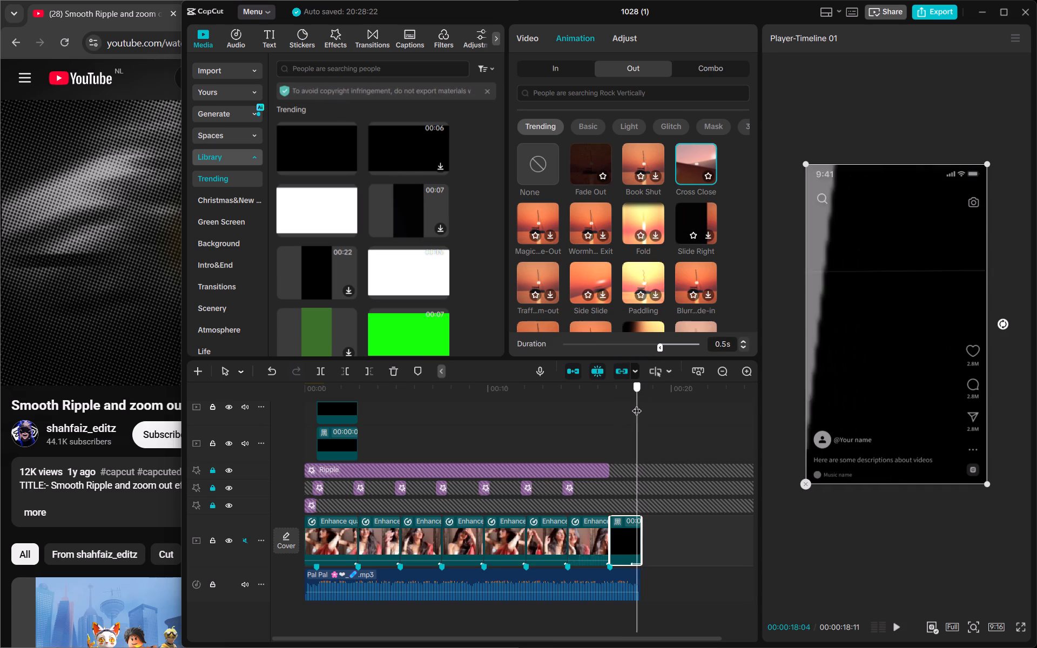
pyautogui.moveTo(637, 404); pyautogui.dragTo(402, 389)
pyautogui.press('space')
pyautogui.press('space')
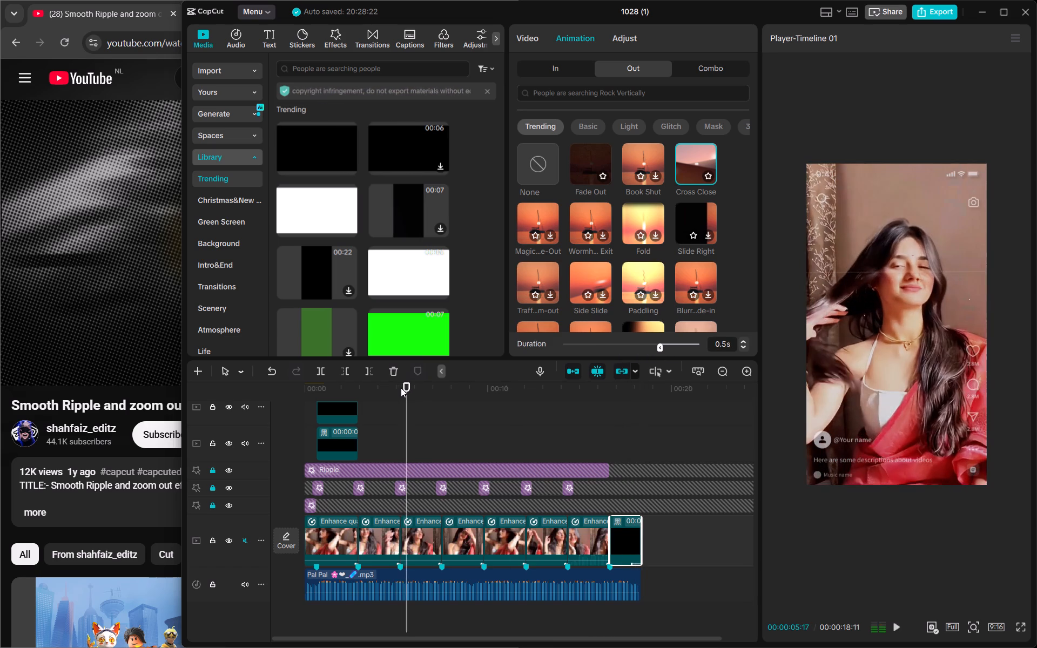
pyautogui.press('space')
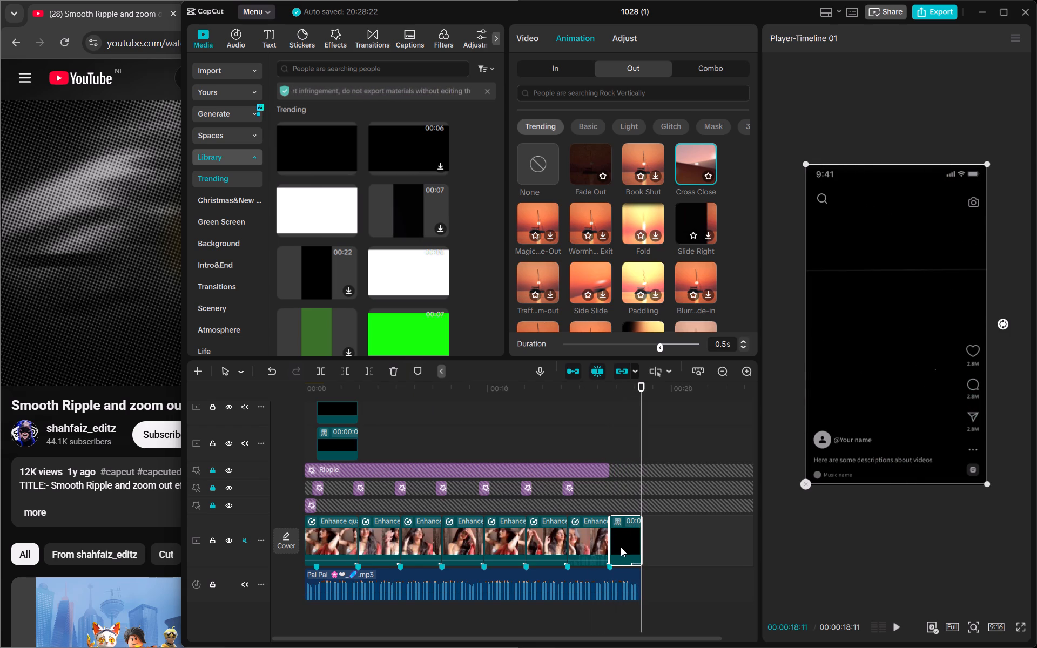
# Browse the Trending and Glitch Out animations for an alternative to use on the ending black clip.
pyautogui.scroll(-2, 605, 210)
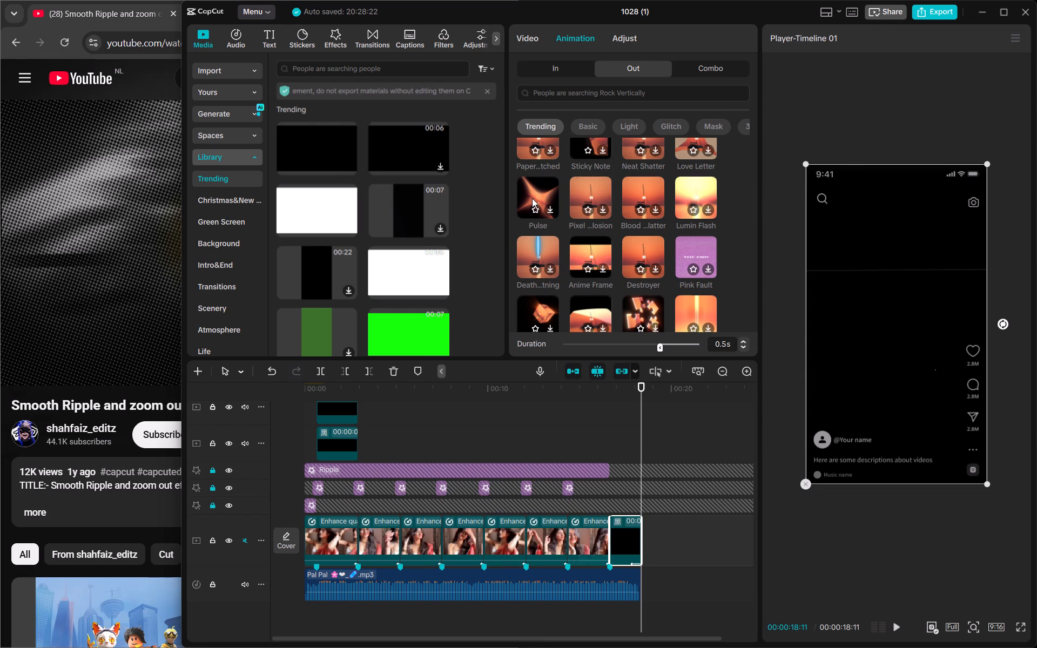
pyautogui.scroll(1, 532, 198)
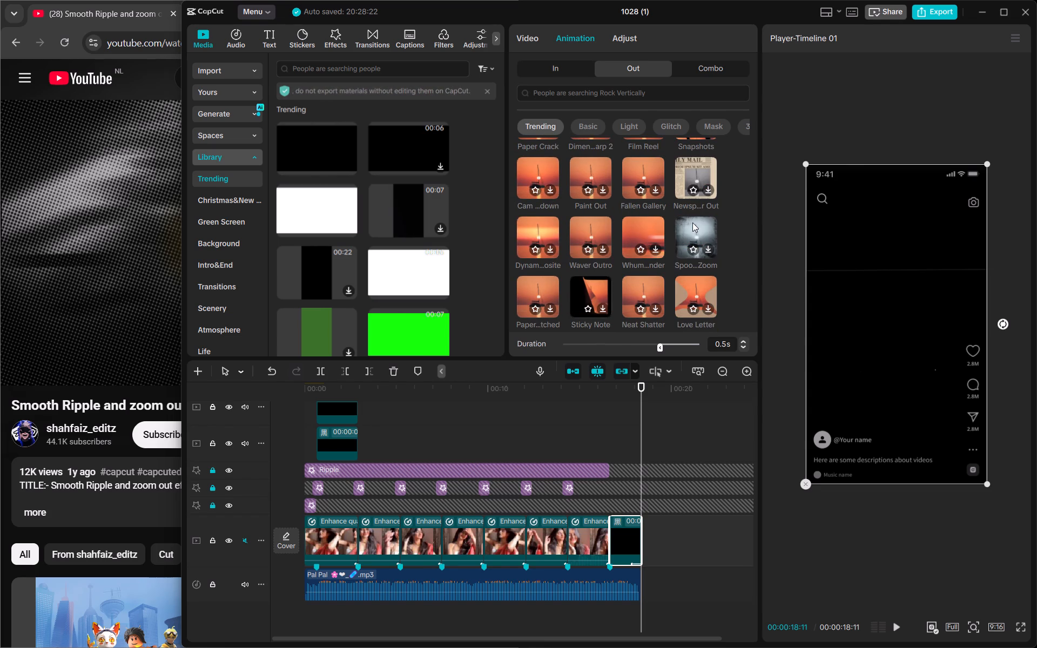
pyautogui.scroll(-5, 609, 226)
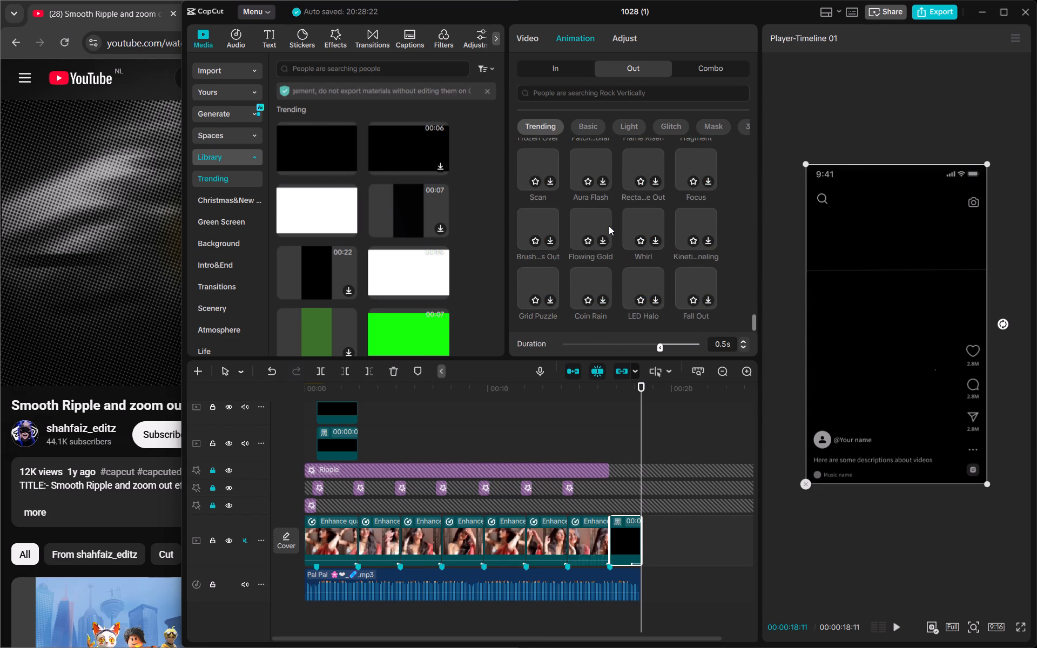
pyautogui.scroll(-2, 609, 226)
pyautogui.click(663, 129)
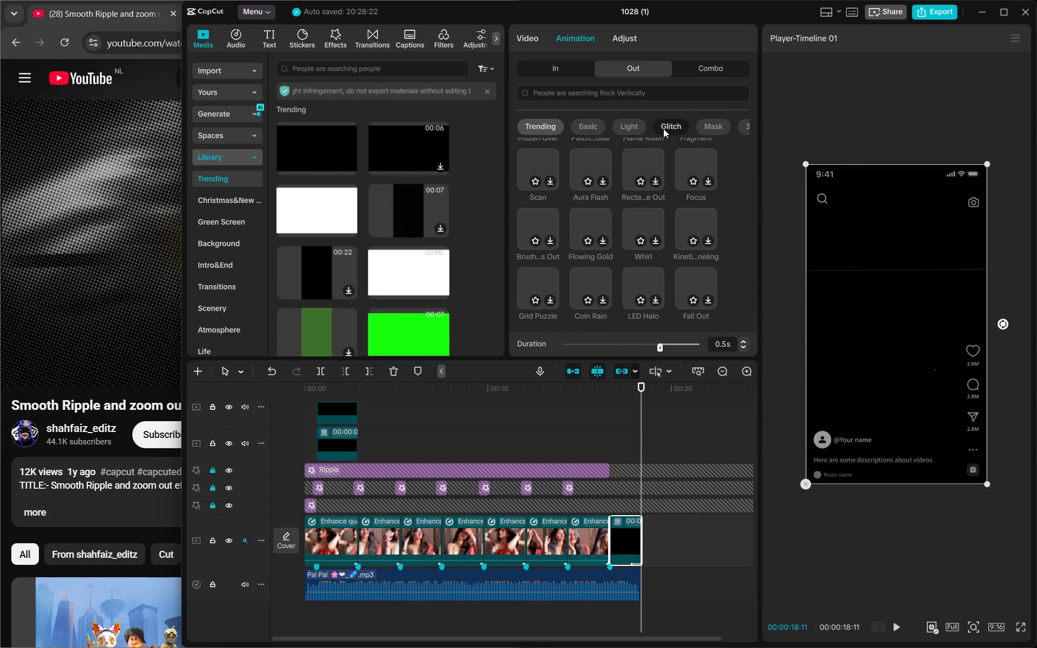
pyautogui.click(621, 531)
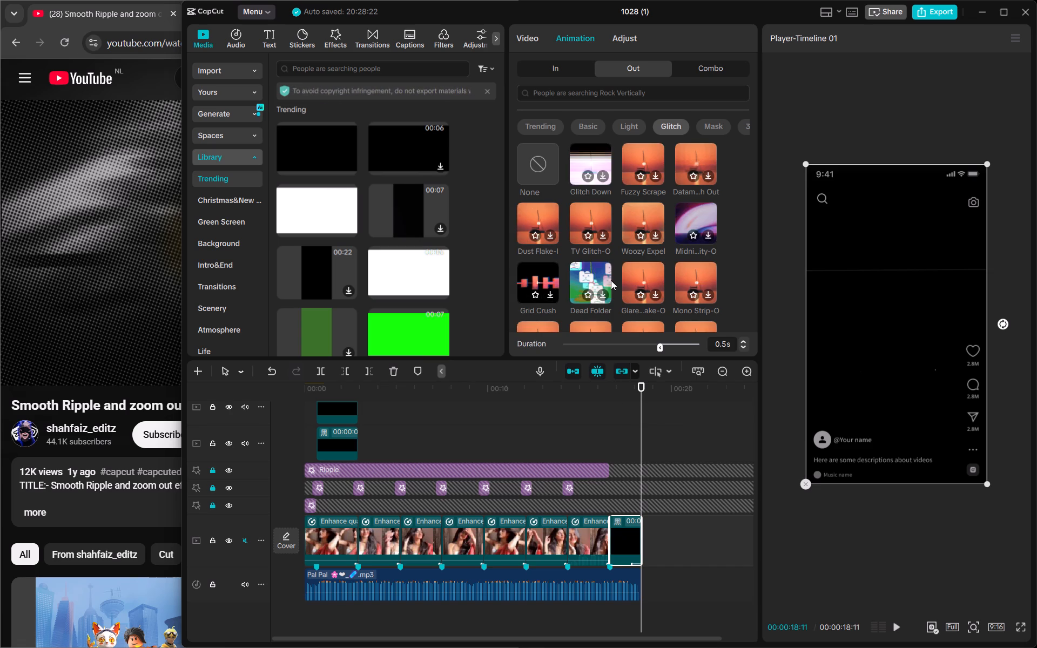
pyautogui.scroll(1, 611, 280)
pyautogui.scroll(-4, 611, 280)
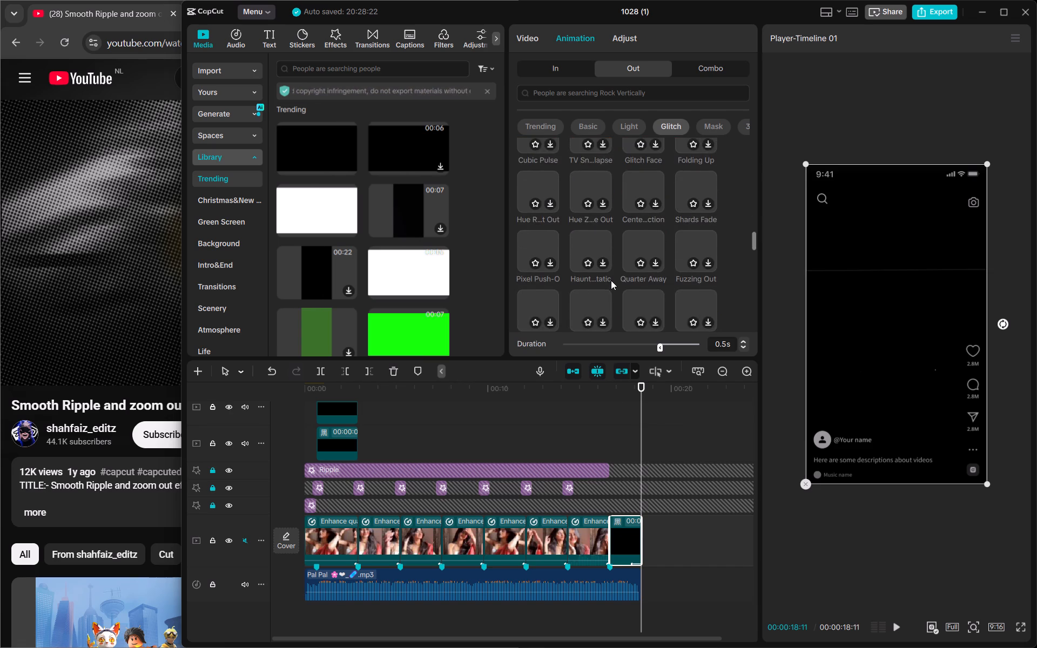
pyautogui.scroll(3, 611, 280)
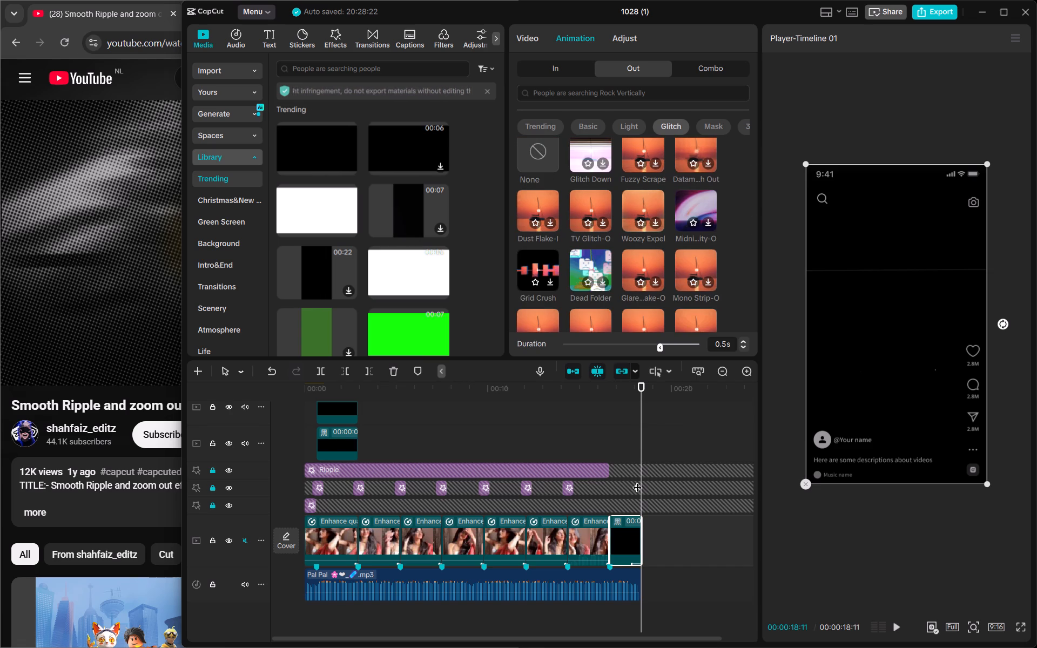
# Delete the black clip at the end of the main track.
pyautogui.click(631, 530)
pyautogui.press('BackSpace')
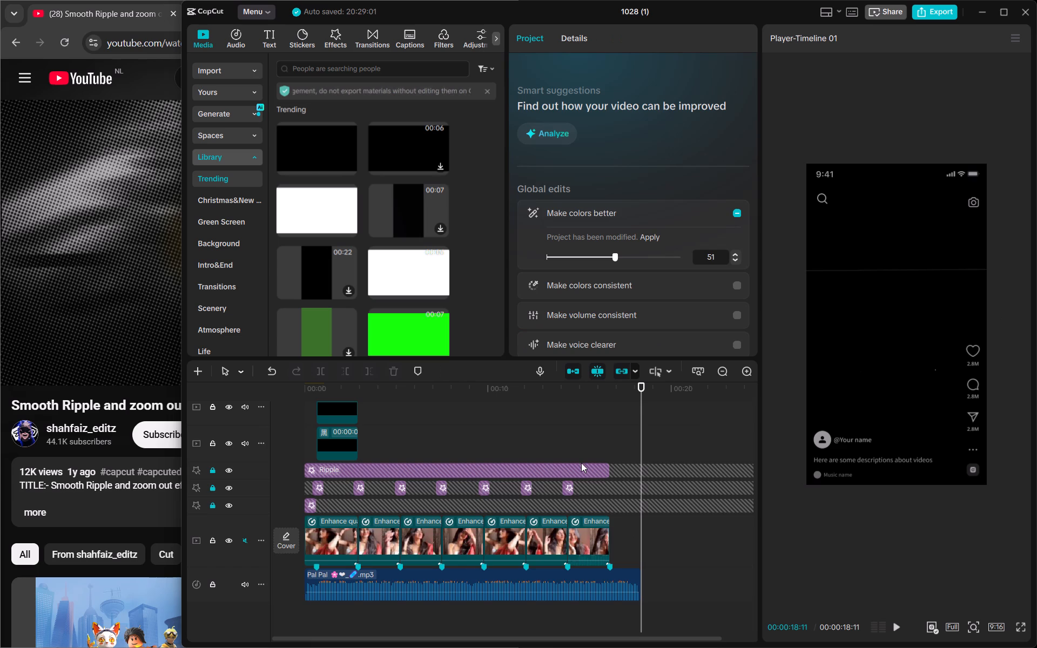
# Play back the edit from the beginning to review it without the black ending clip.
pyautogui.scroll(4, 581, 463)
pyautogui.moveTo(642, 406); pyautogui.dragTo(123, 514)
pyautogui.press('space')
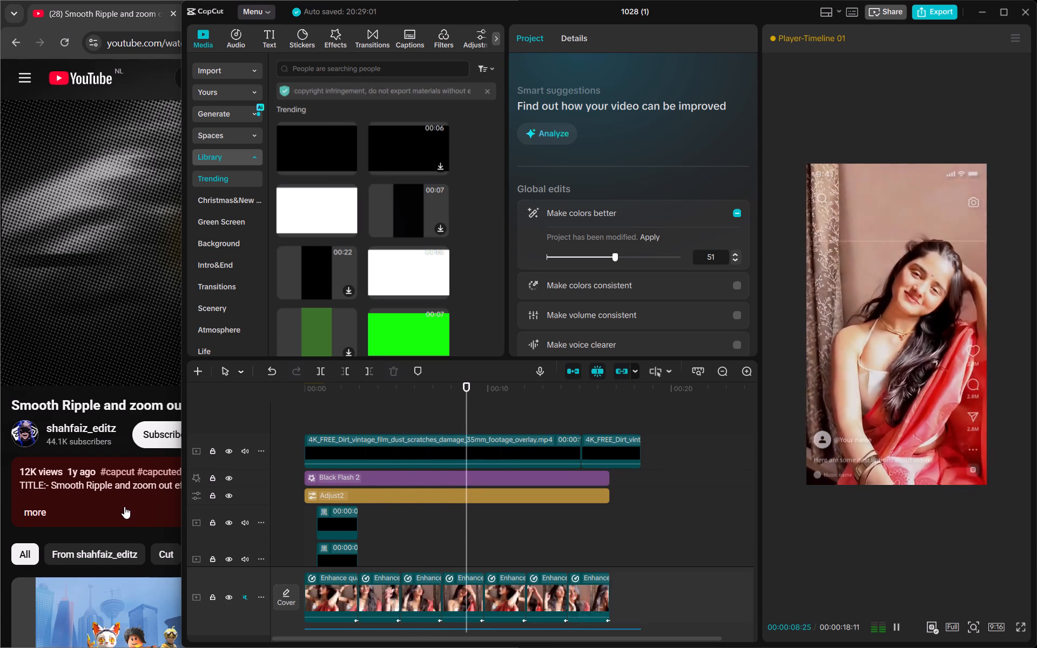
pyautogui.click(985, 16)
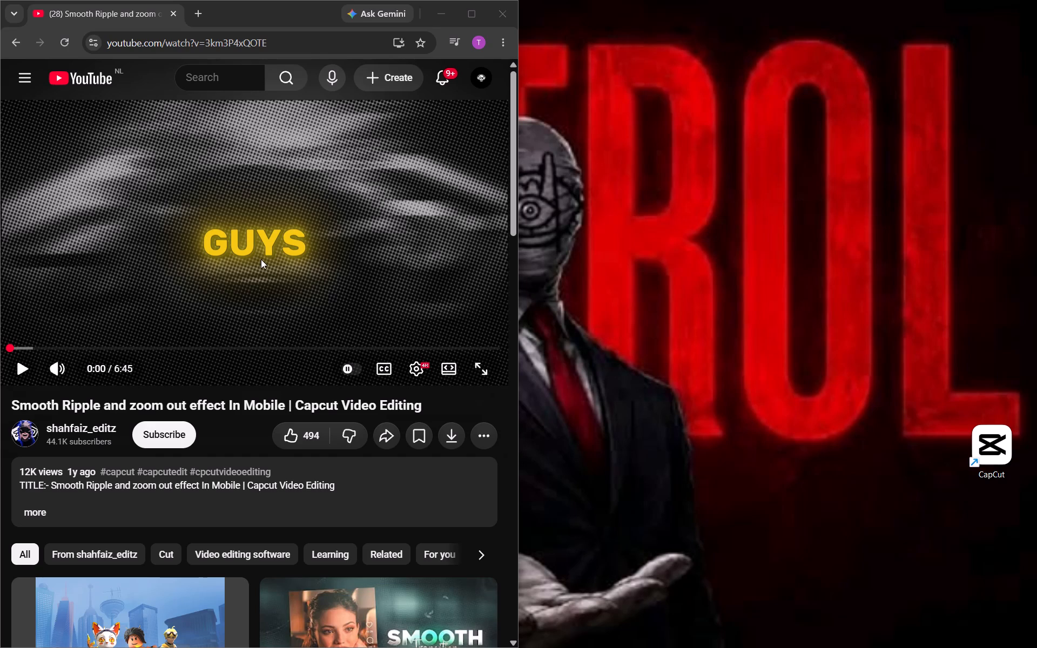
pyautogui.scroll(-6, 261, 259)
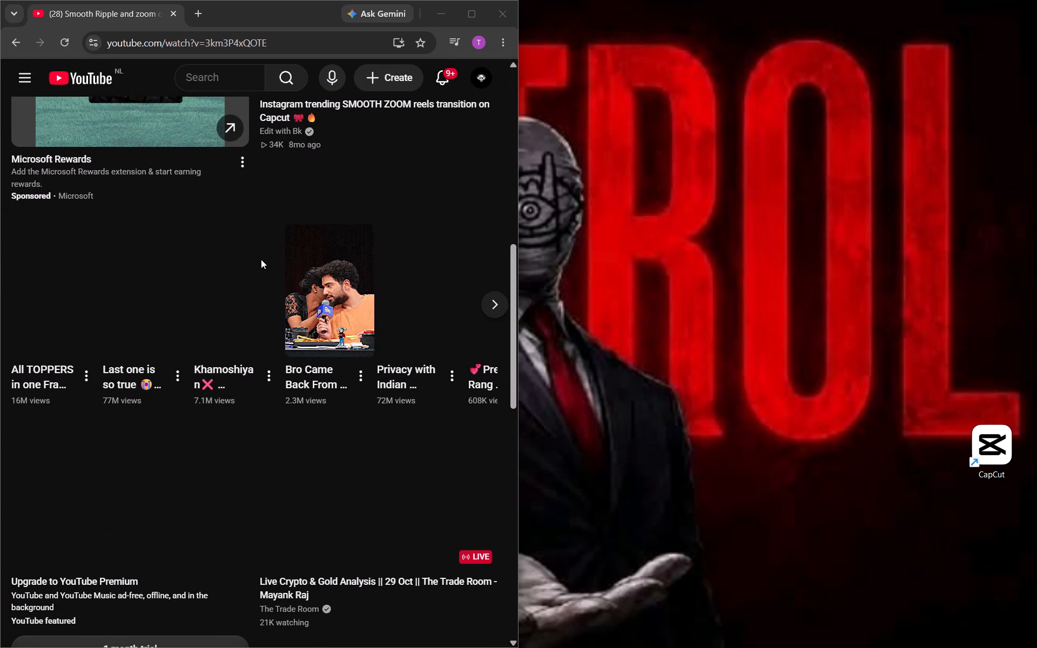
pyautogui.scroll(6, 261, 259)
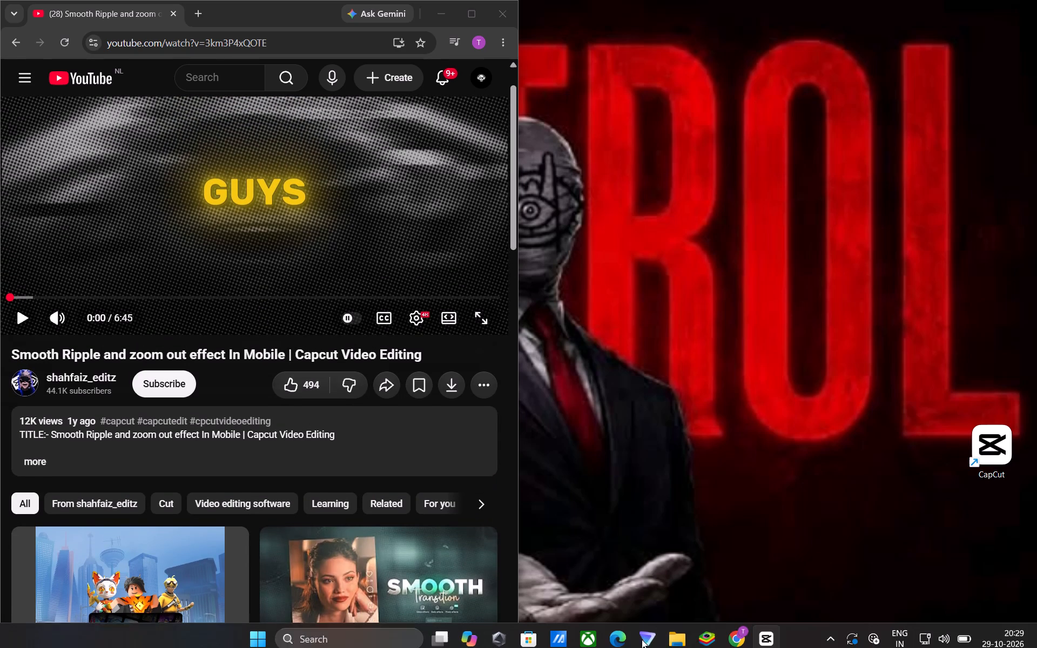
# Switch back to CapCut and hide the social-media interface overlay in the player preview.
pyautogui.click(771, 633)
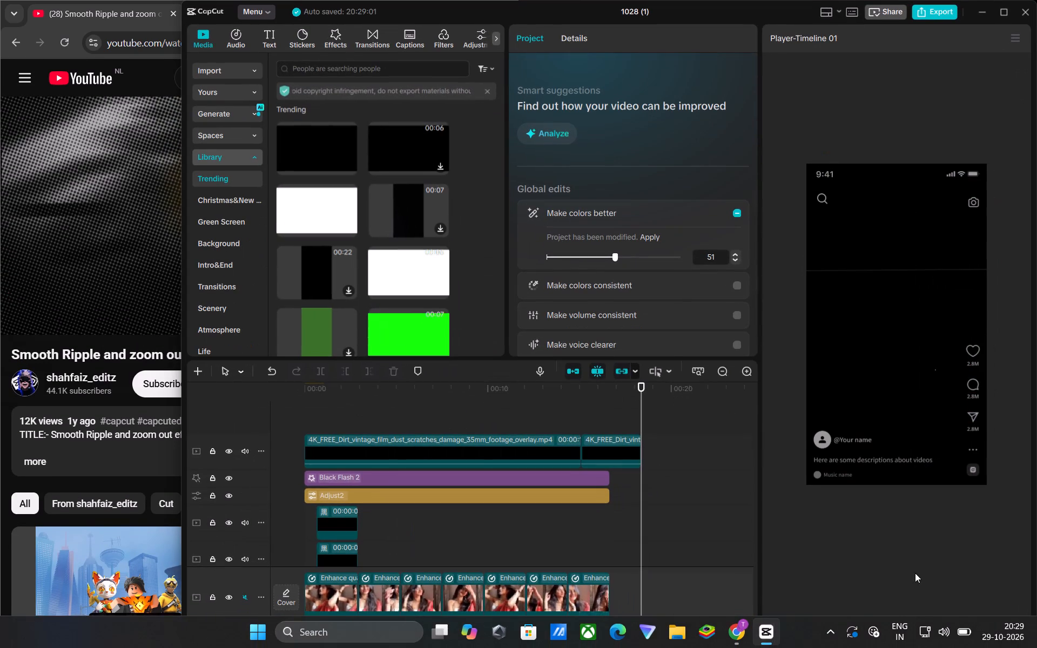
pyautogui.click(953, 631)
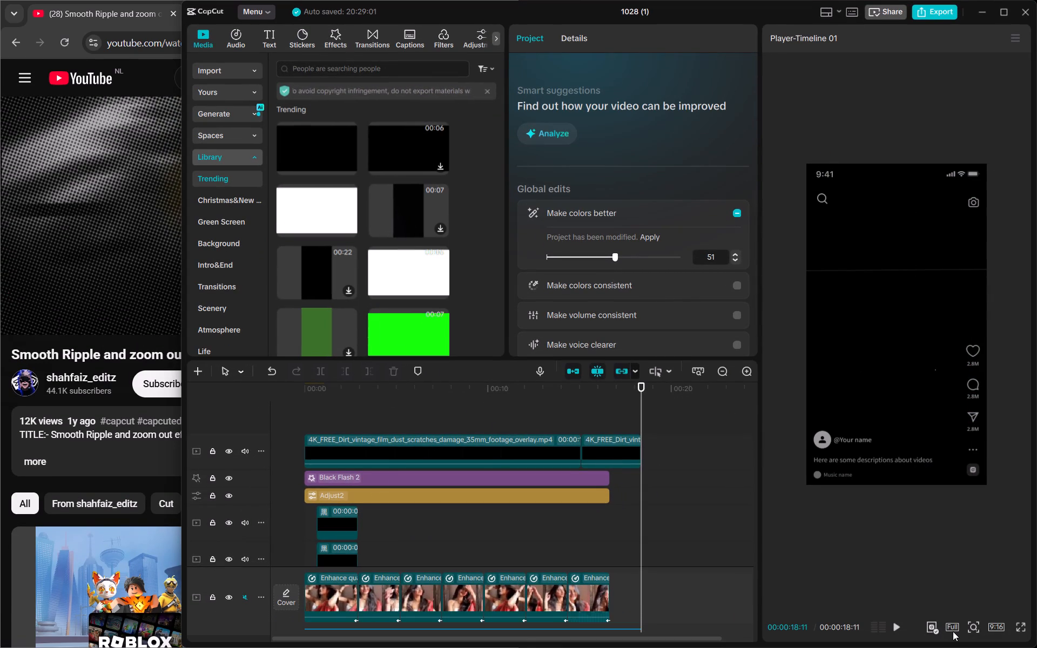
pyautogui.click(928, 625)
pyautogui.click(928, 625)
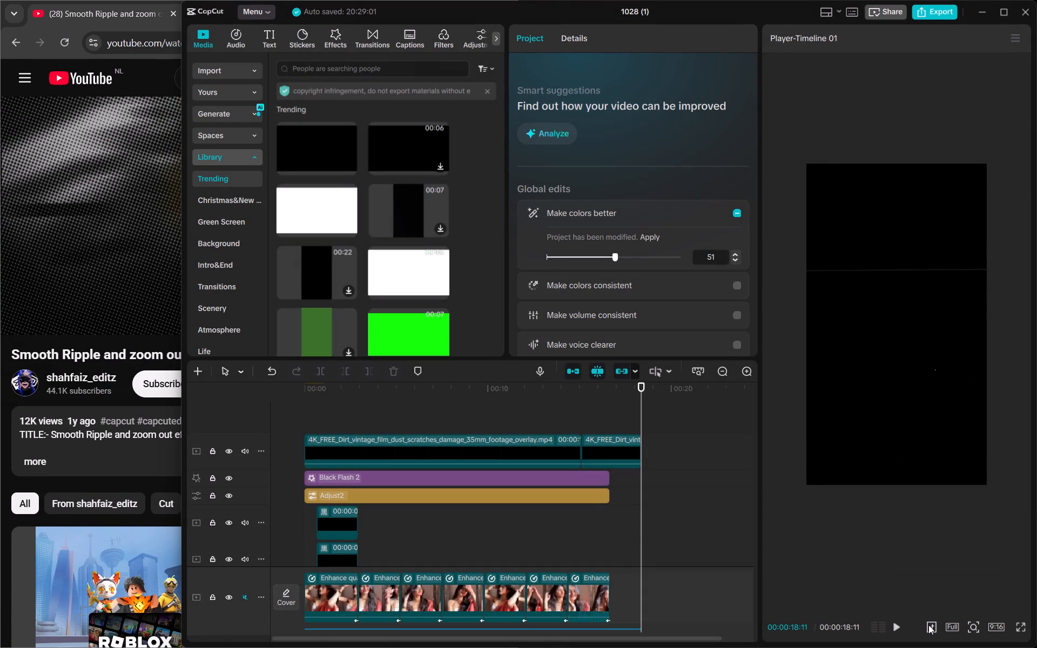
# Set the player's preview quality to Medium quality.
pyautogui.click(949, 629)
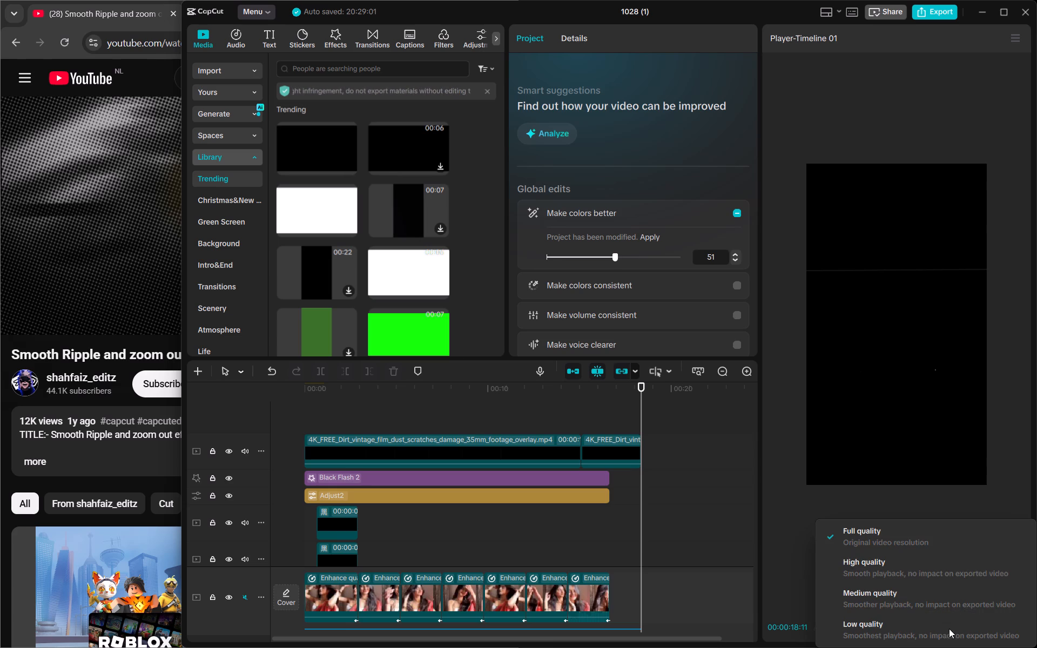
pyautogui.click(884, 589)
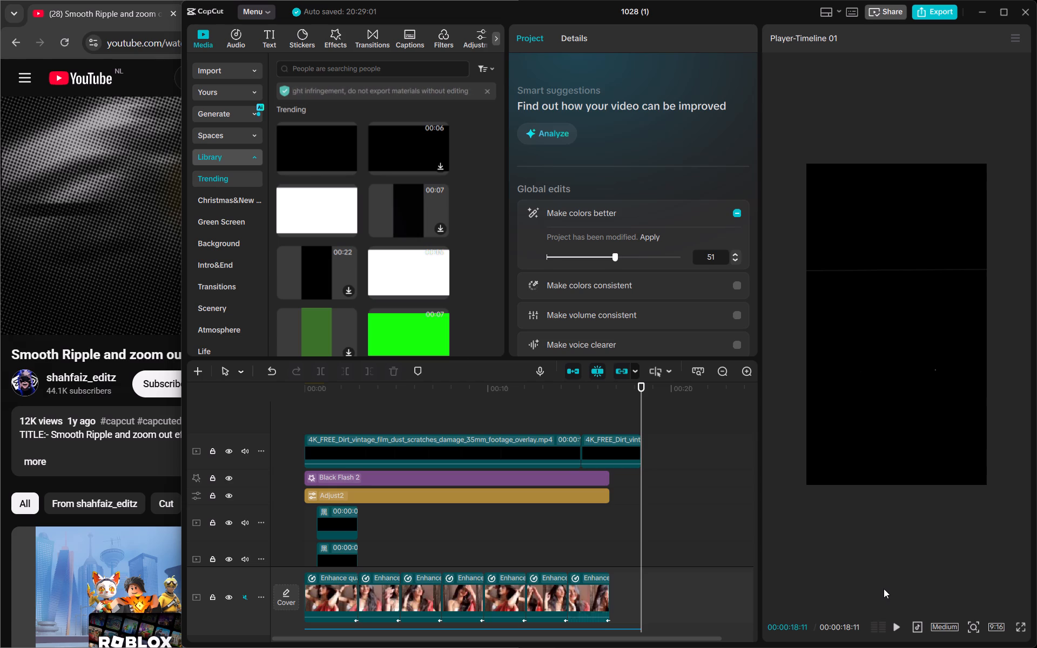
# Play back the edit from the beginning at the reduced preview quality to check the effects and overlays.
pyautogui.moveTo(642, 411); pyautogui.dragTo(275, 448)
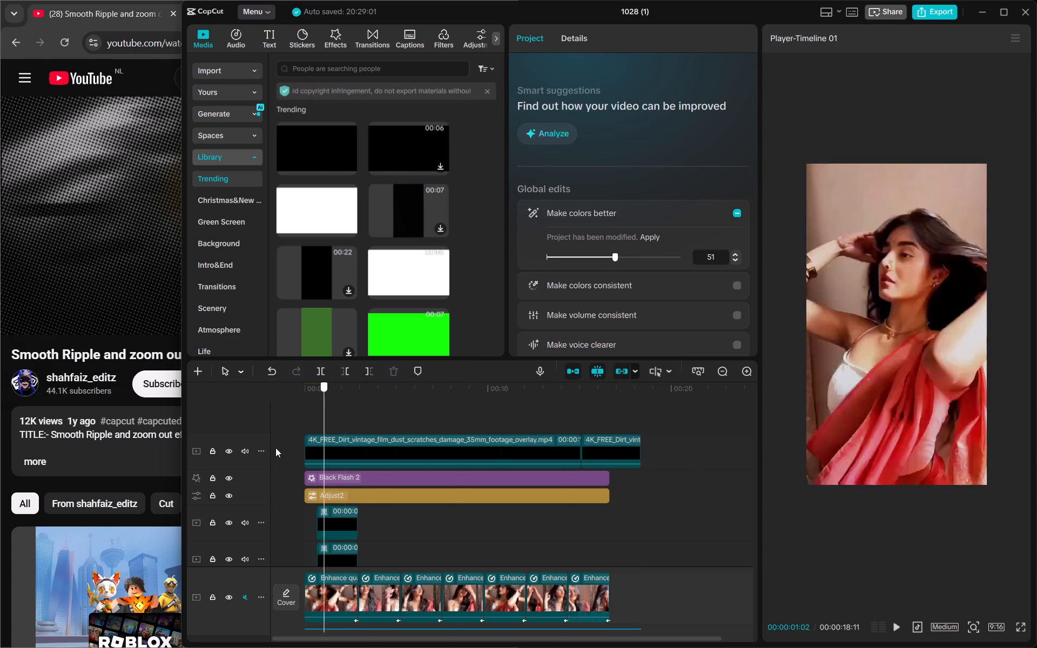
pyautogui.moveTo(275, 448); pyautogui.dragTo(256, 450)
pyautogui.press('space')
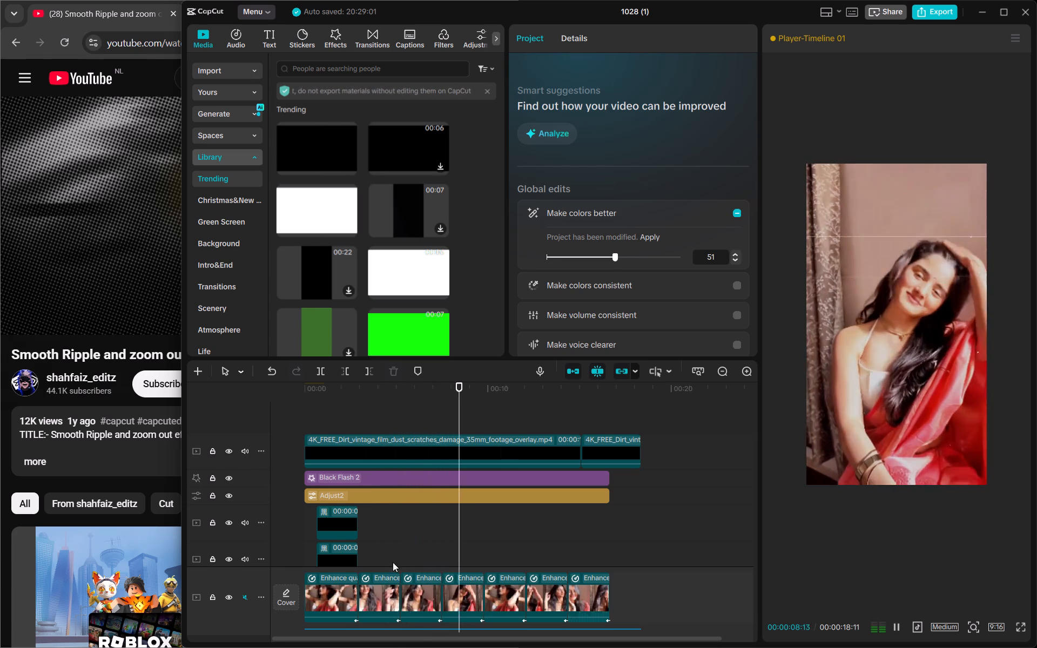
pyautogui.scroll(-3, 412, 532)
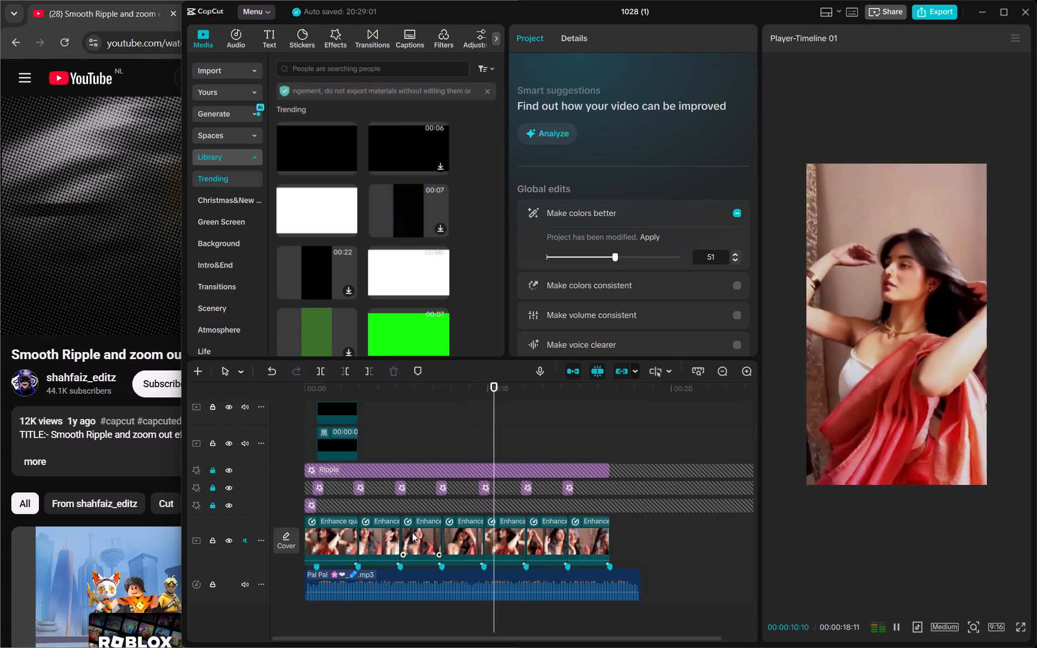
pyautogui.scroll(1, 412, 532)
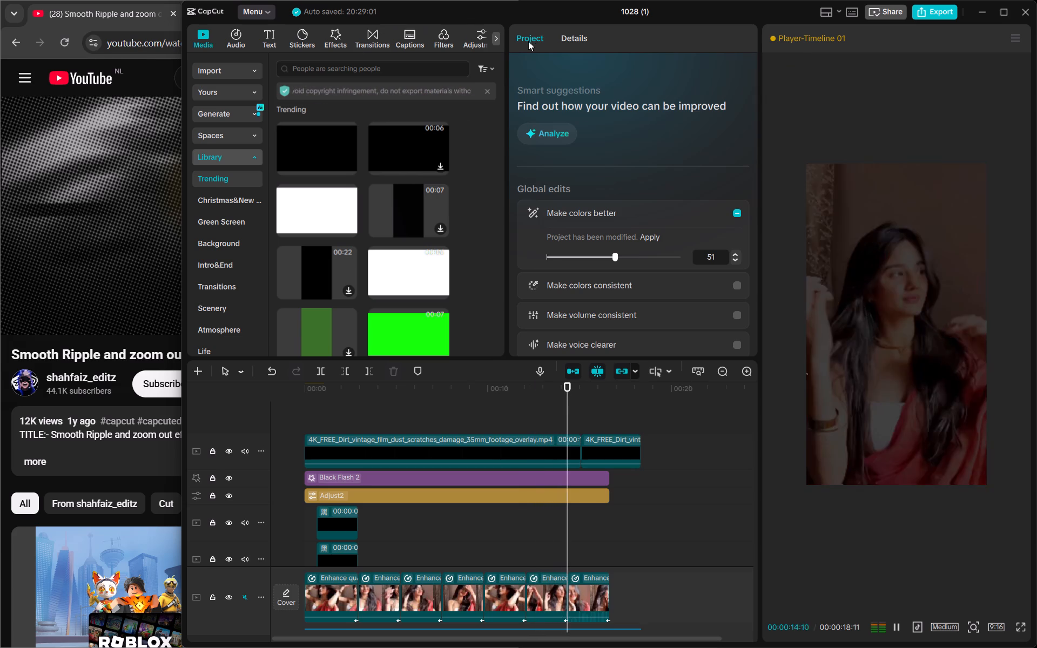
# Switch to the YouTube tutorial page in Chrome and look through the recommended videos below the player.
pyautogui.click(986, 16)
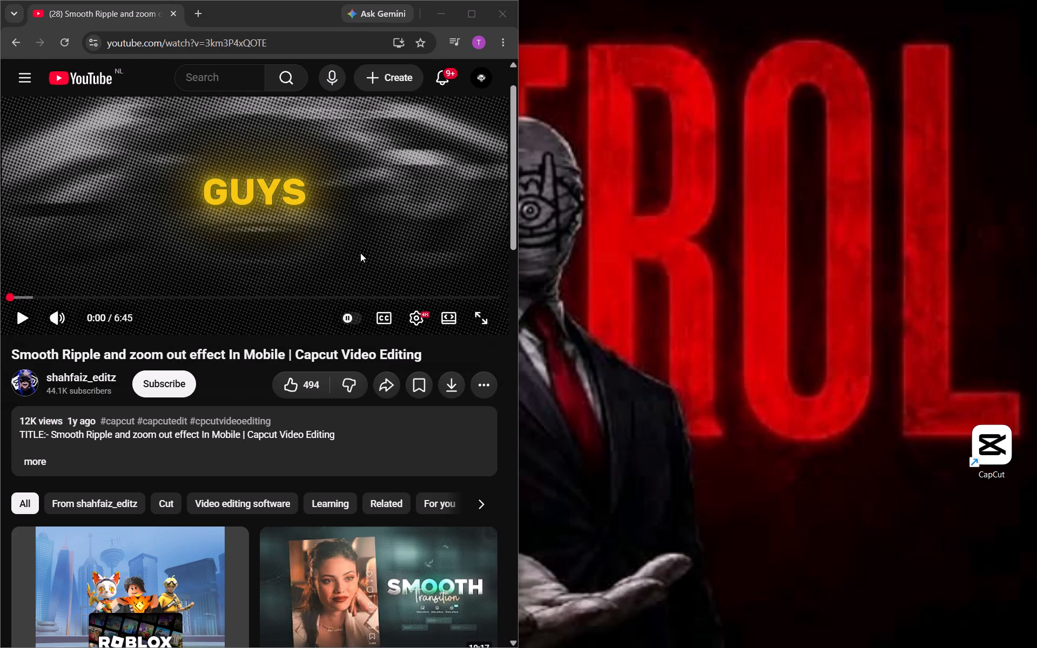
pyautogui.scroll(-5, 293, 499)
pyautogui.scroll(-1, 218, 438)
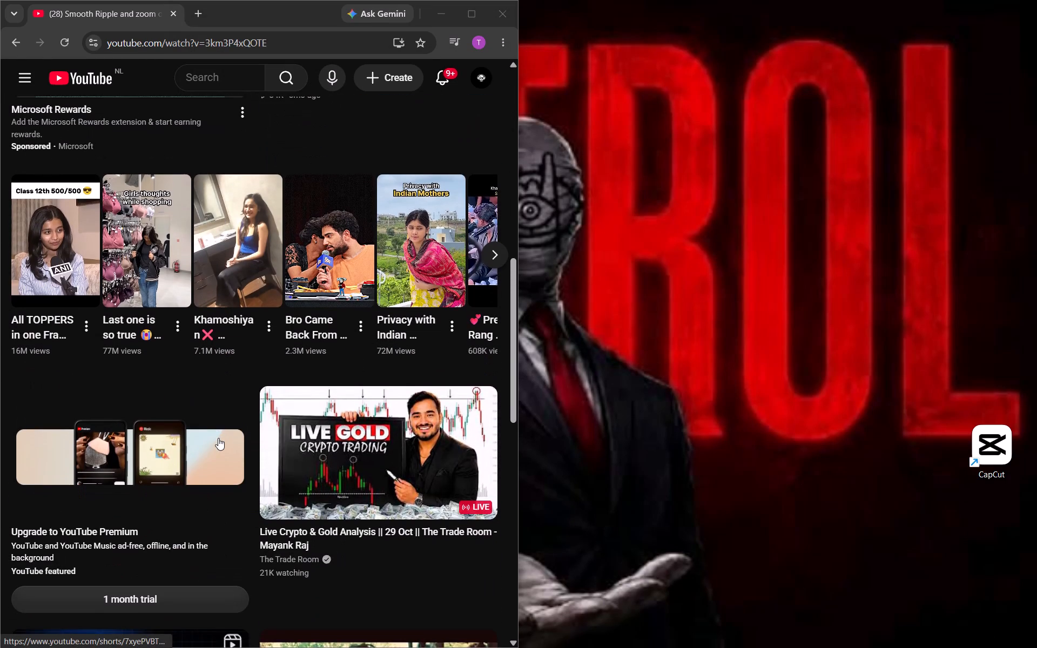
pyautogui.scroll(-3, 218, 438)
pyautogui.scroll(-1, 253, 377)
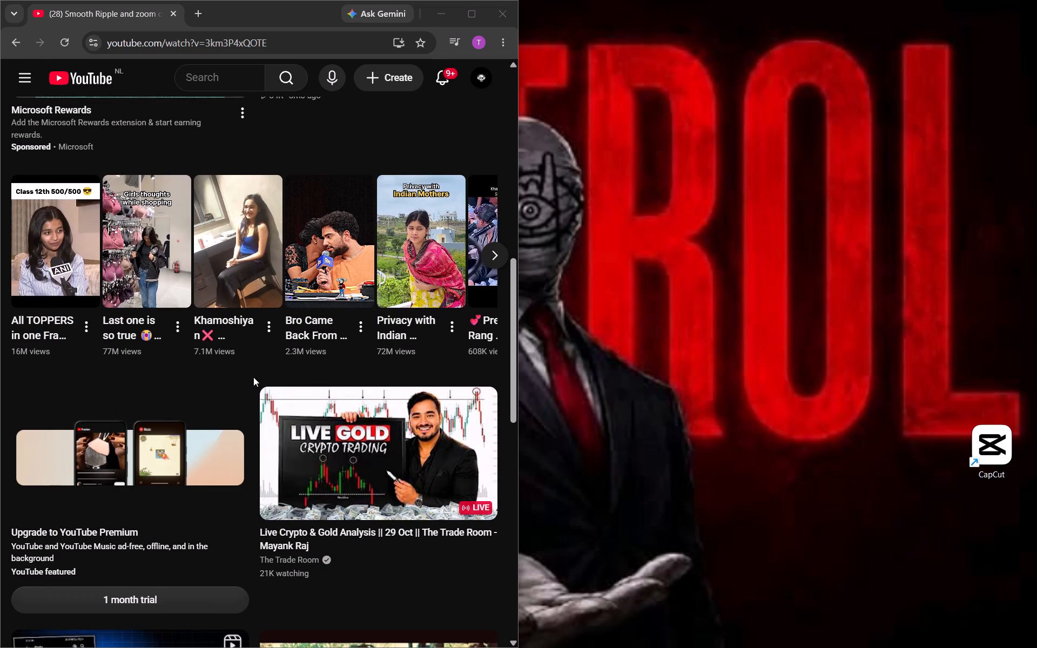
pyautogui.scroll(-3, 253, 377)
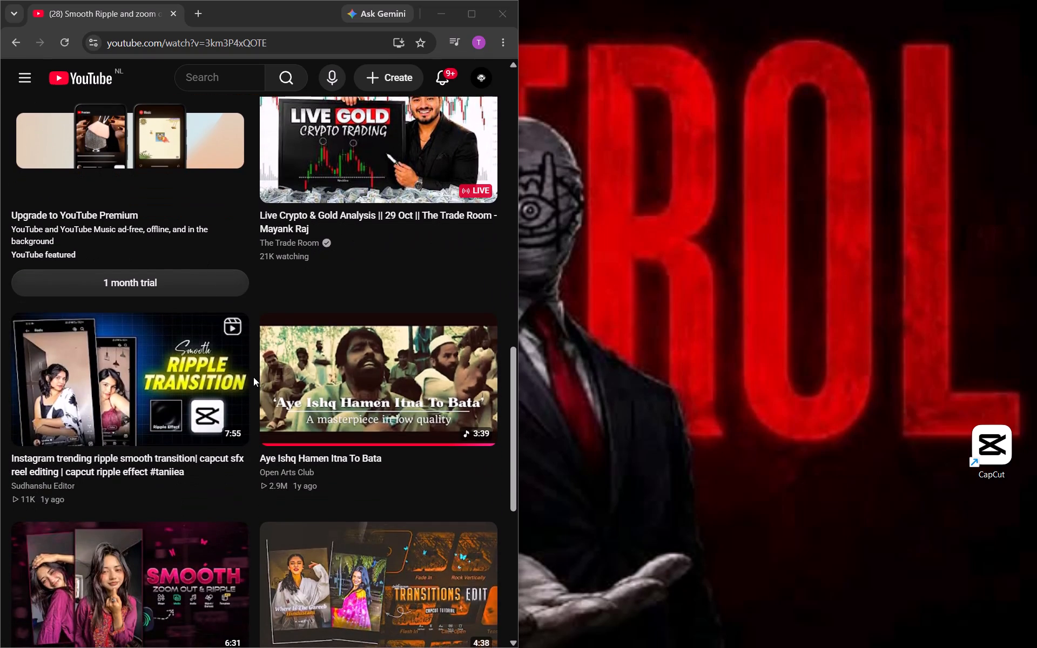
pyautogui.scroll(8, 253, 377)
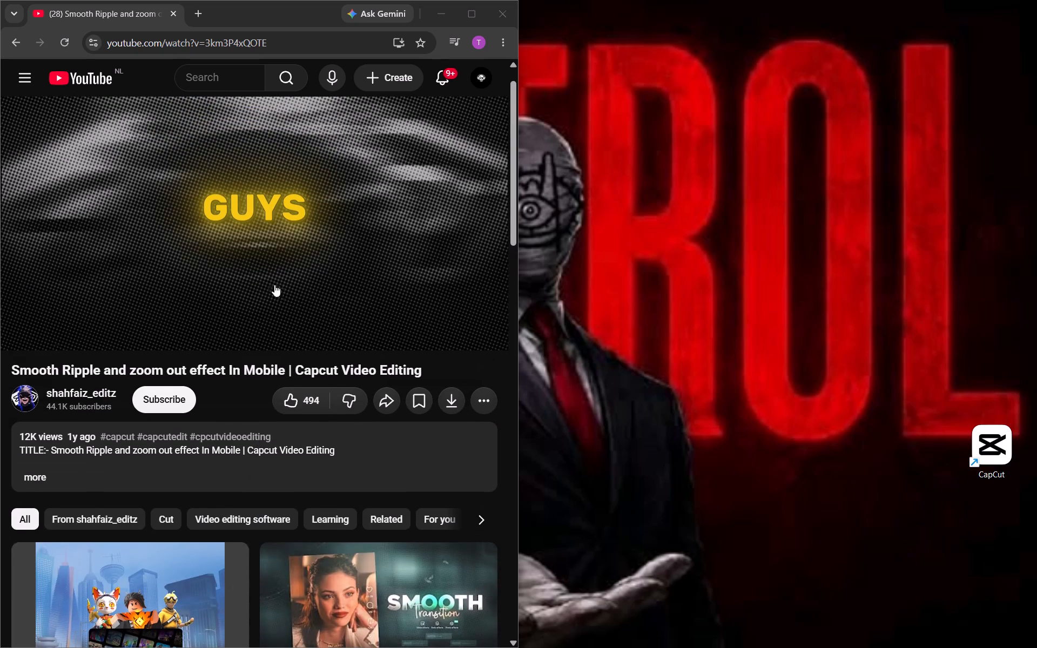
# Play the "Smooth Ripple and zoom out effect In Mobile" tutorial and skip ahead slightly.
pyautogui.click(277, 274)
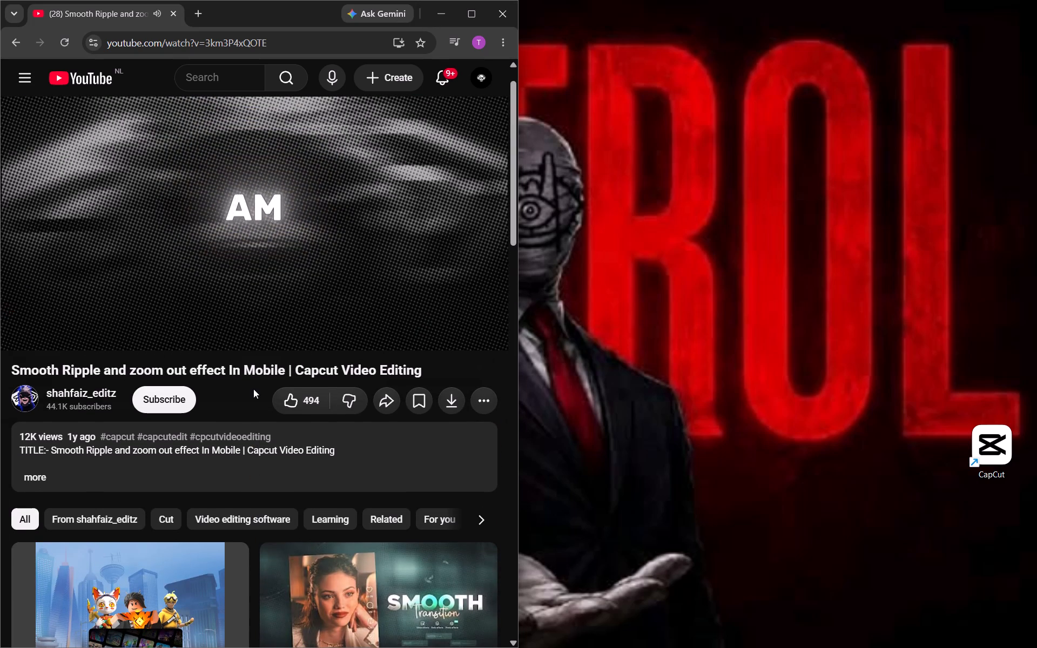
pyautogui.press('Right')
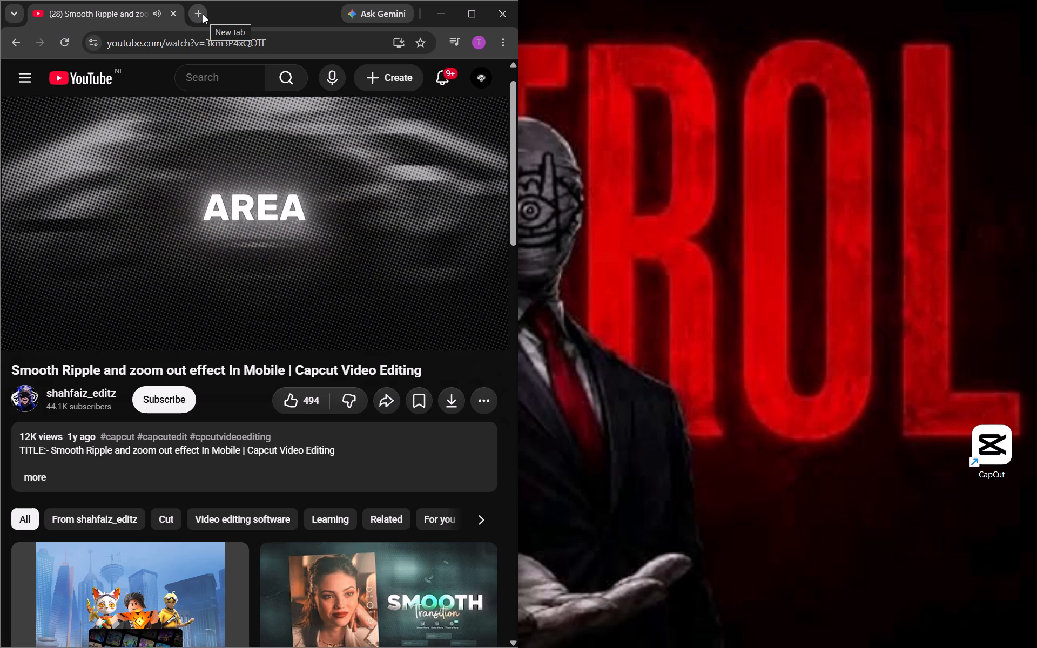
# Open a new blank browser tab, keeping the YouTube tutorial tab active.
pyautogui.click(203, 14)
pyautogui.click(108, 25)
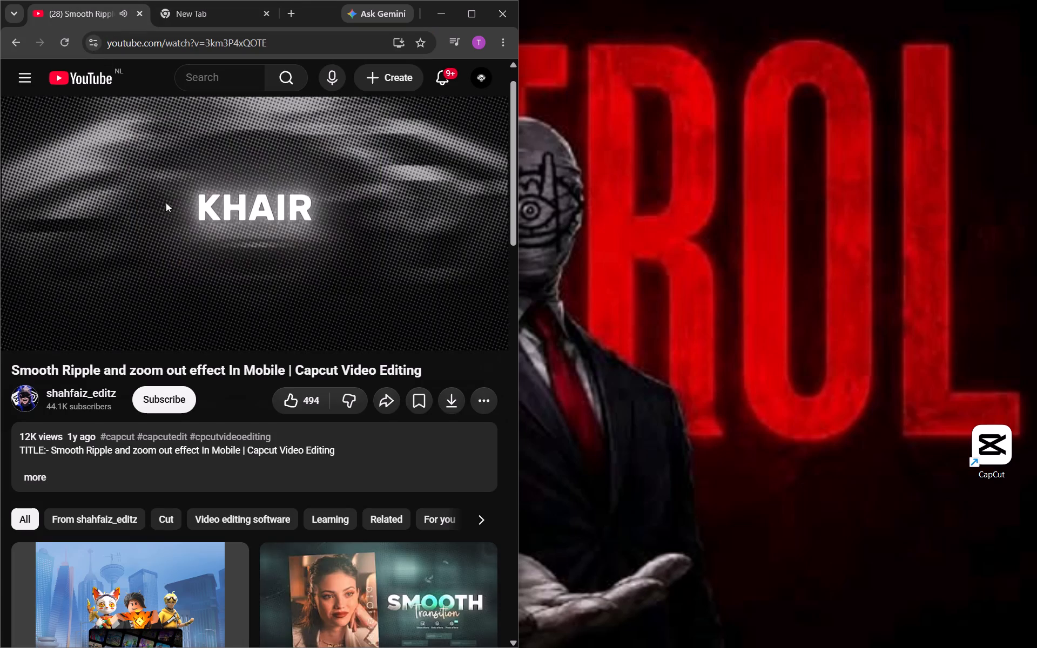
# Watch the tutorial while looking through its related editing videos, and shrink the playing video into the miniplayer.
pyautogui.scroll(2, 248, 234)
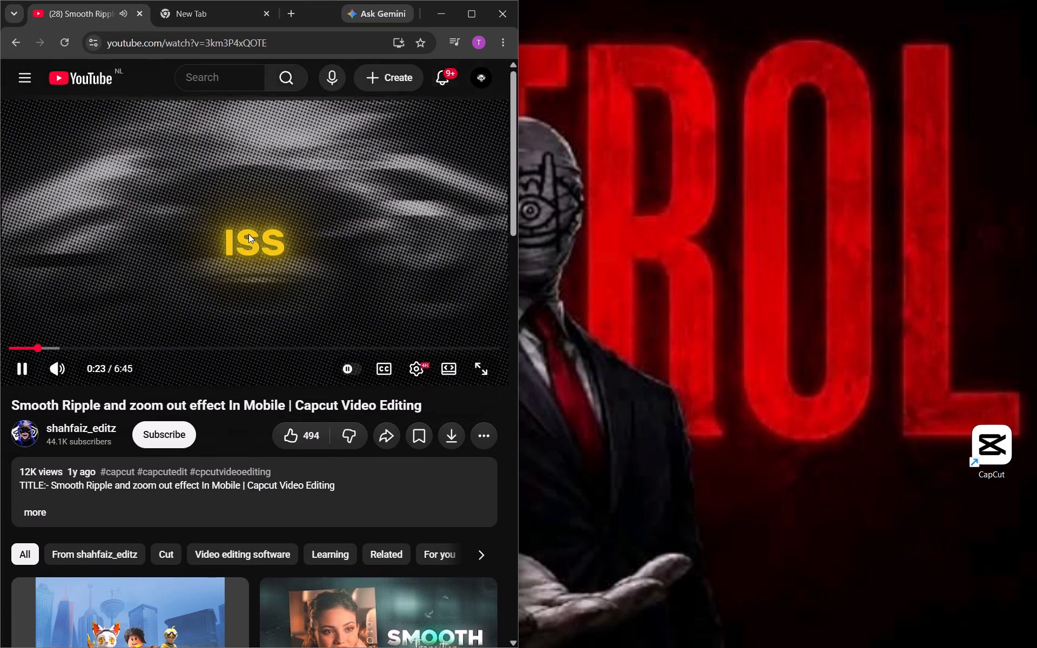
pyautogui.click(246, 431)
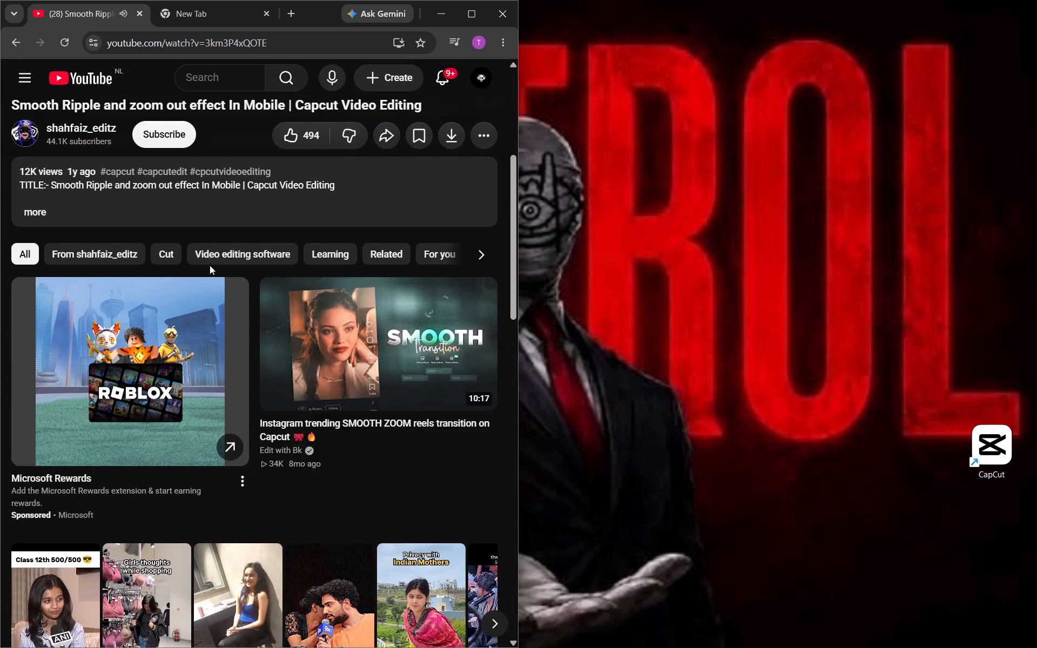
pyautogui.scroll(-3, 210, 265)
pyautogui.scroll(-3, 311, 286)
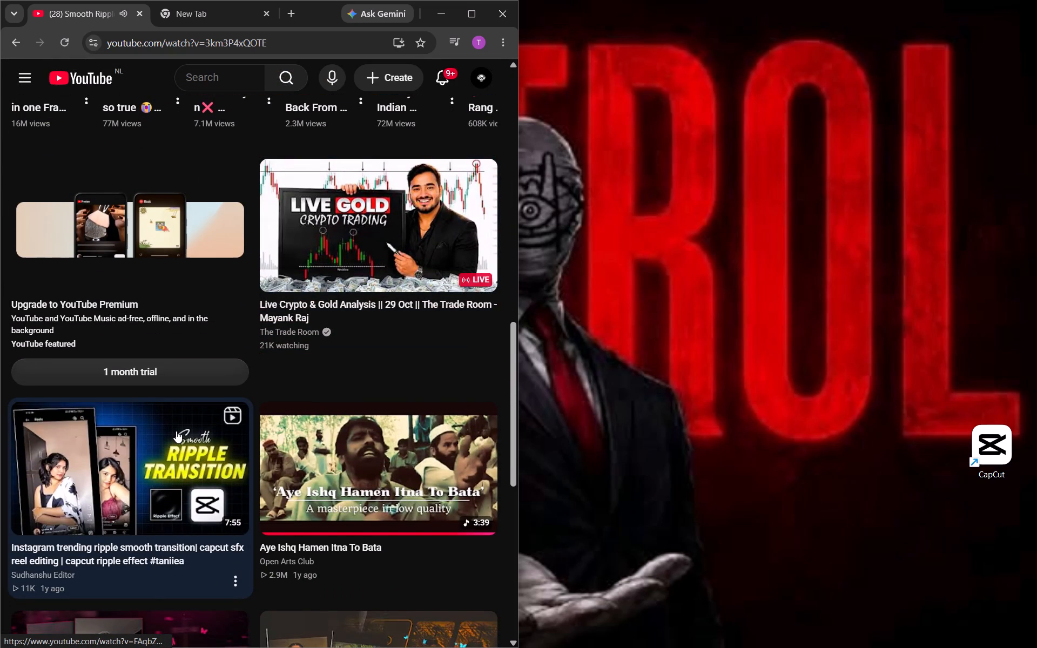
pyautogui.scroll(-4, 176, 431)
pyautogui.scroll(2, 170, 344)
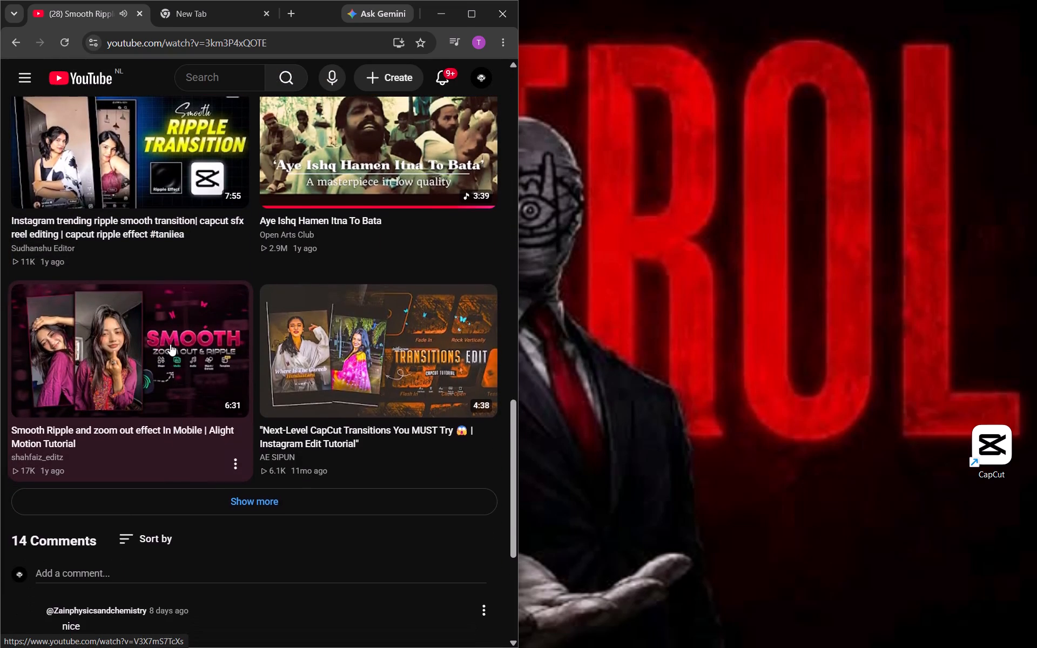
pyautogui.scroll(8, 170, 344)
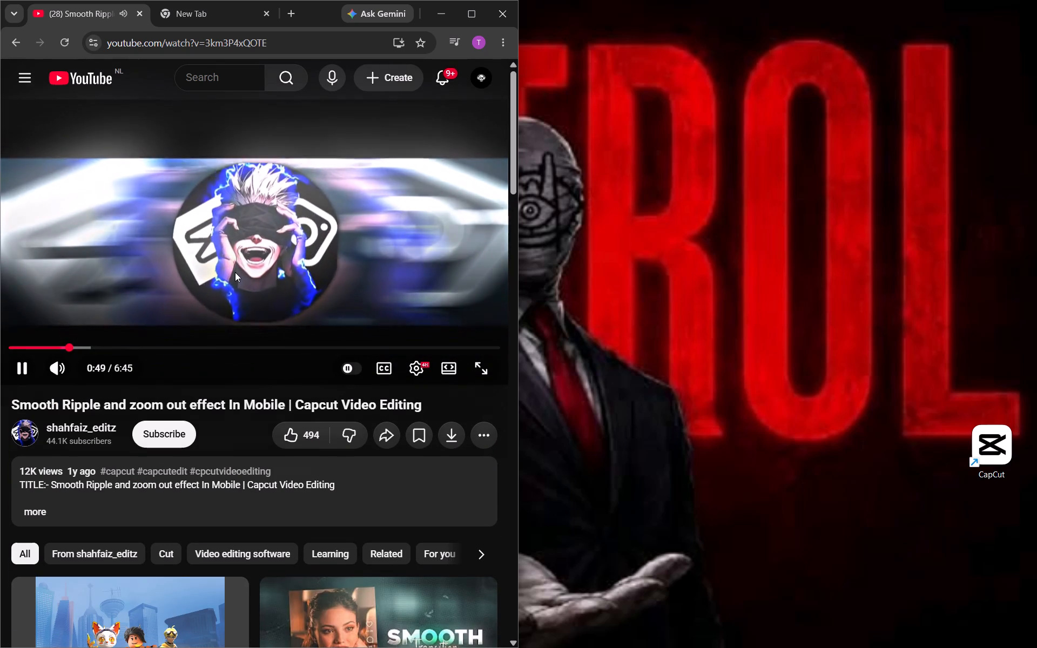
pyautogui.press('i')
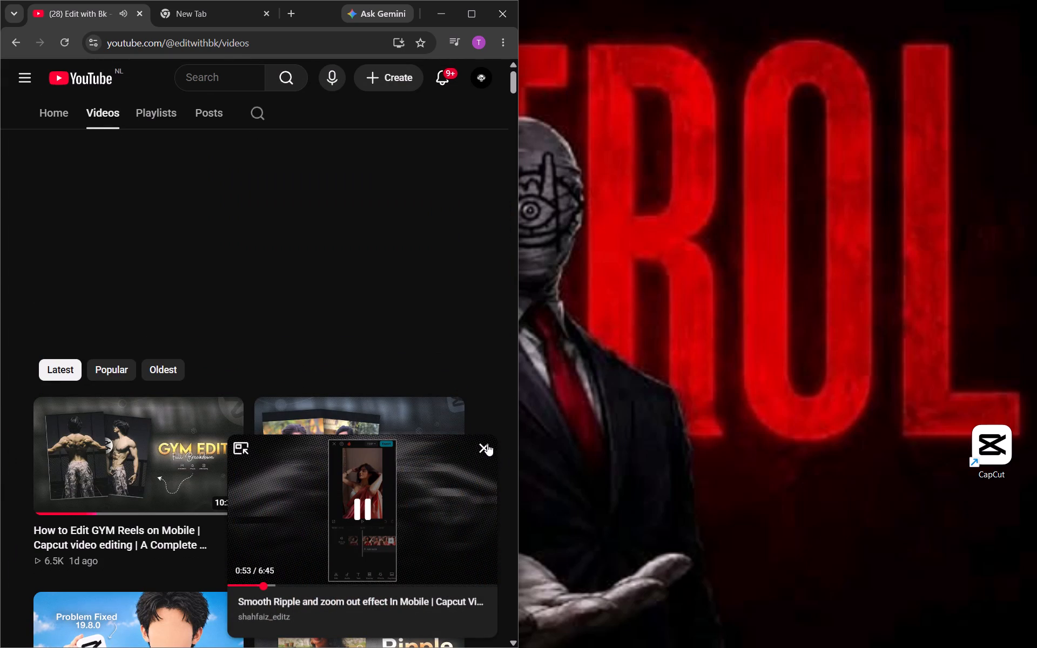
# Close the miniplayer, browse the Edit with Bk channel's videos, and open the "Instagram trending Water Drop Effect on Mobile" tutorial.
pyautogui.click(486, 446)
pyautogui.scroll(-4, 279, 336)
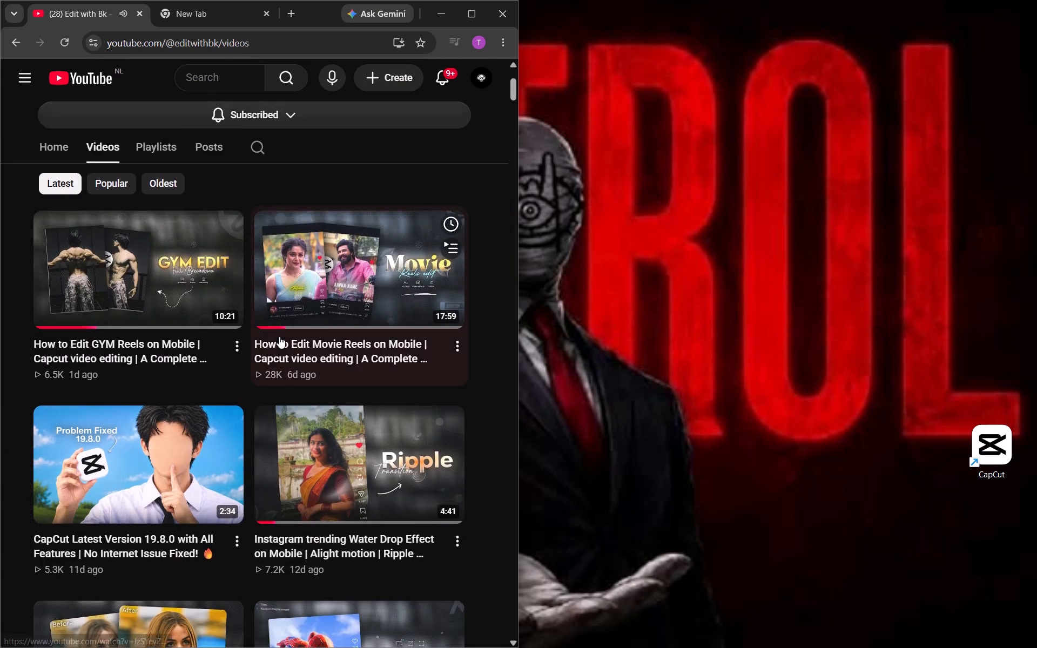
pyautogui.scroll(-3, 279, 336)
pyautogui.scroll(2, 279, 336)
pyautogui.scroll(3, 377, 200)
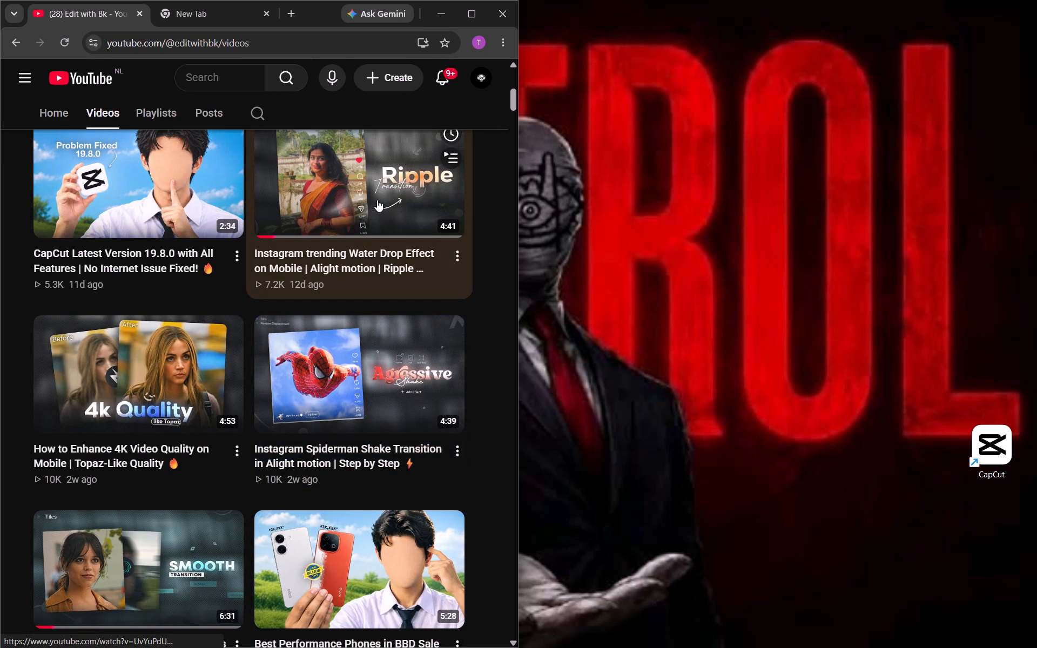
pyautogui.click(347, 215)
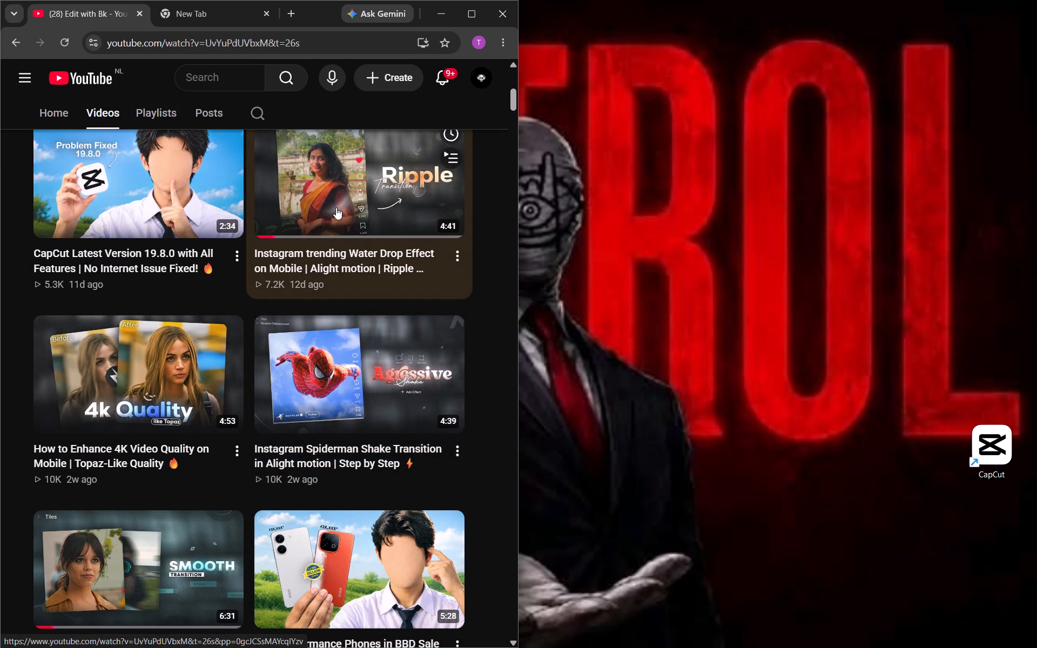
# Switch to the blank new browser tab, leaving the tutorial open in its own tab.
pyautogui.click(224, 13)
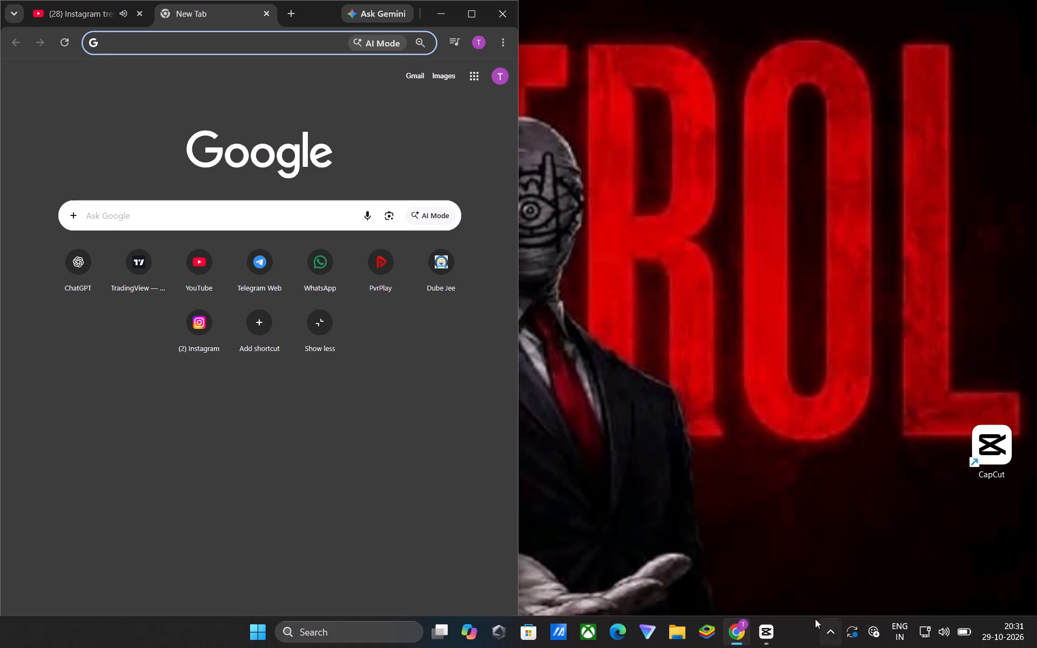
# Switch to CapCut and leave project 1028 (1) for the home page.
pyautogui.click(779, 631)
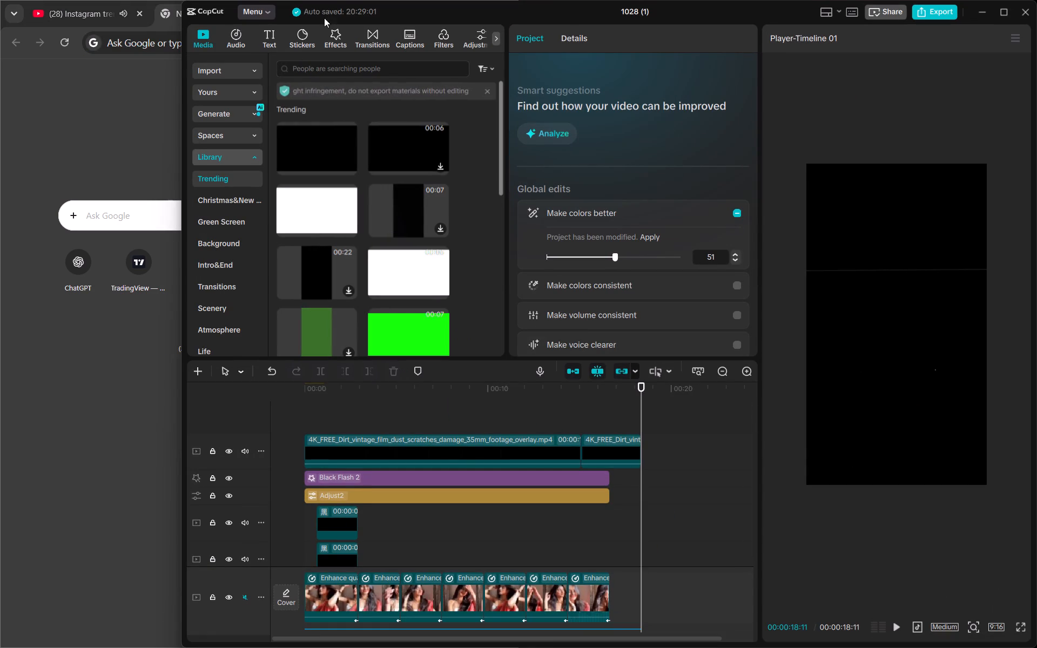
pyautogui.click(261, 17)
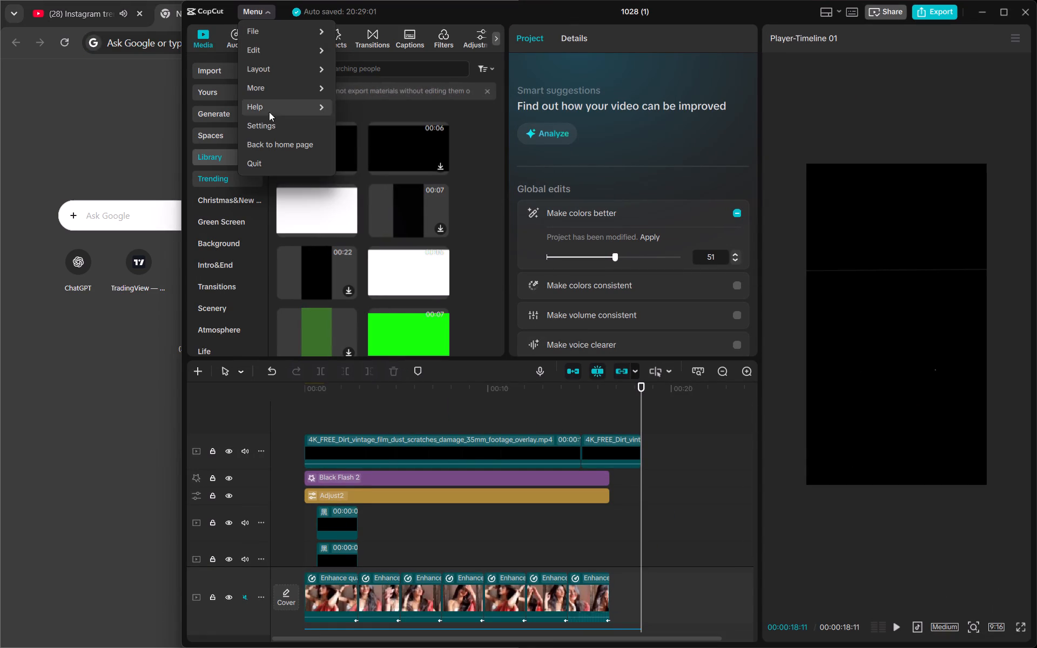
pyautogui.click(275, 152)
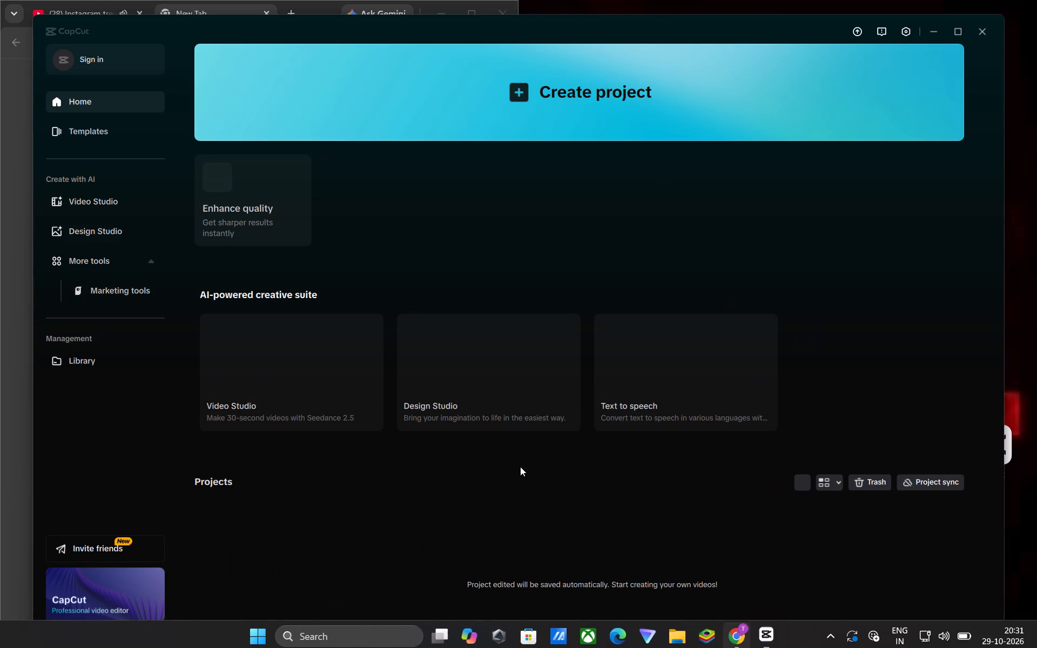
# Open the options for project 1028 in the home page's project list.
pyautogui.scroll(-4, 332, 469)
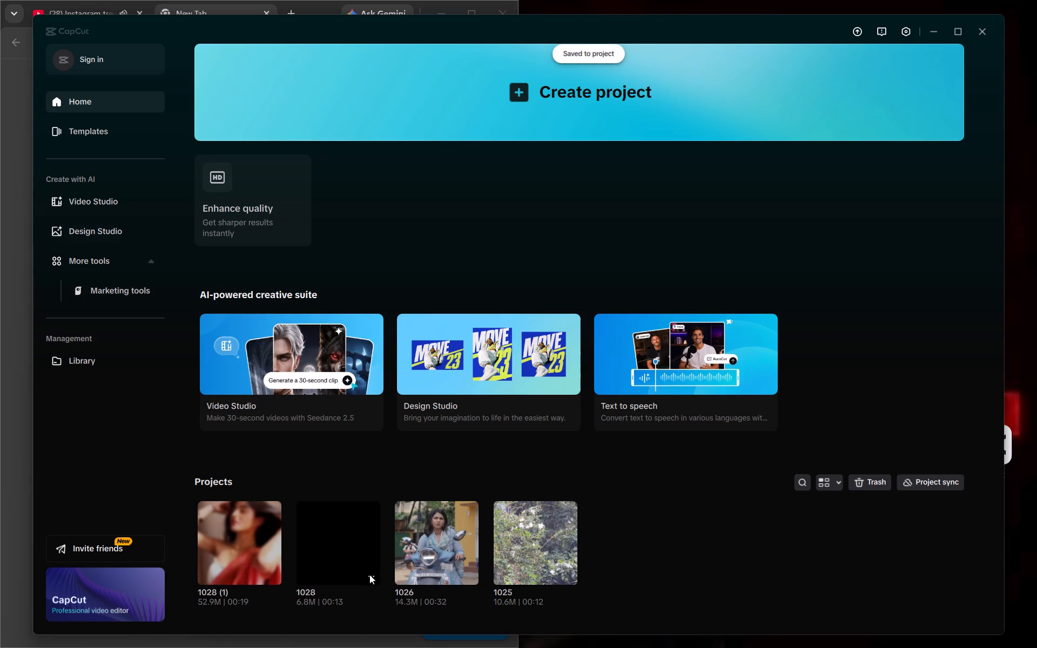
pyautogui.click(369, 575)
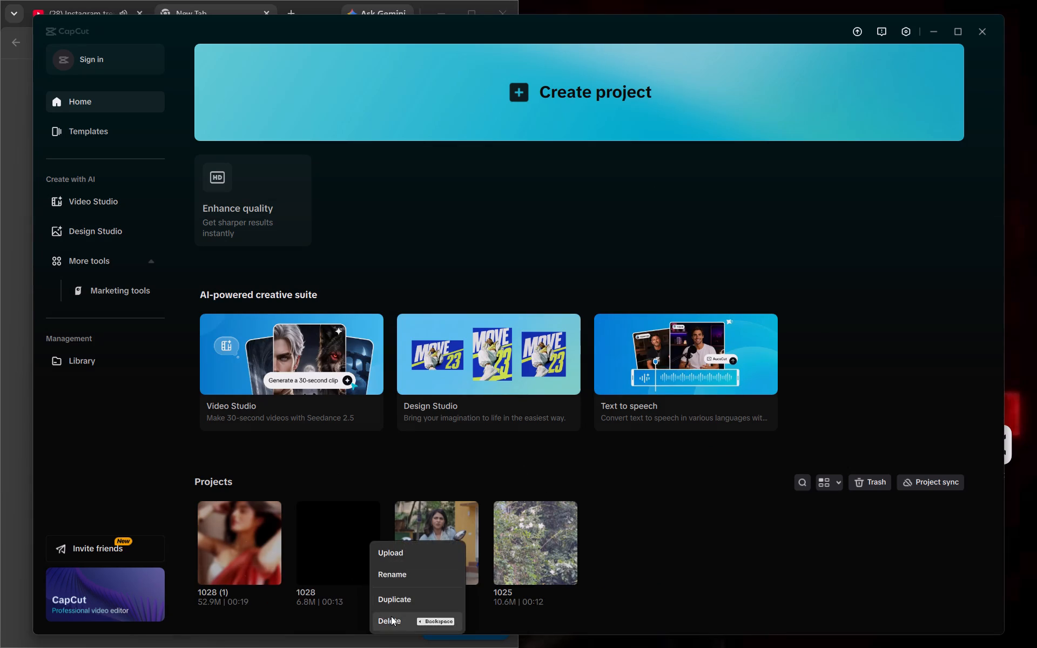
# Move project 1028 to the trash.
pyautogui.click(391, 616)
pyautogui.click(471, 376)
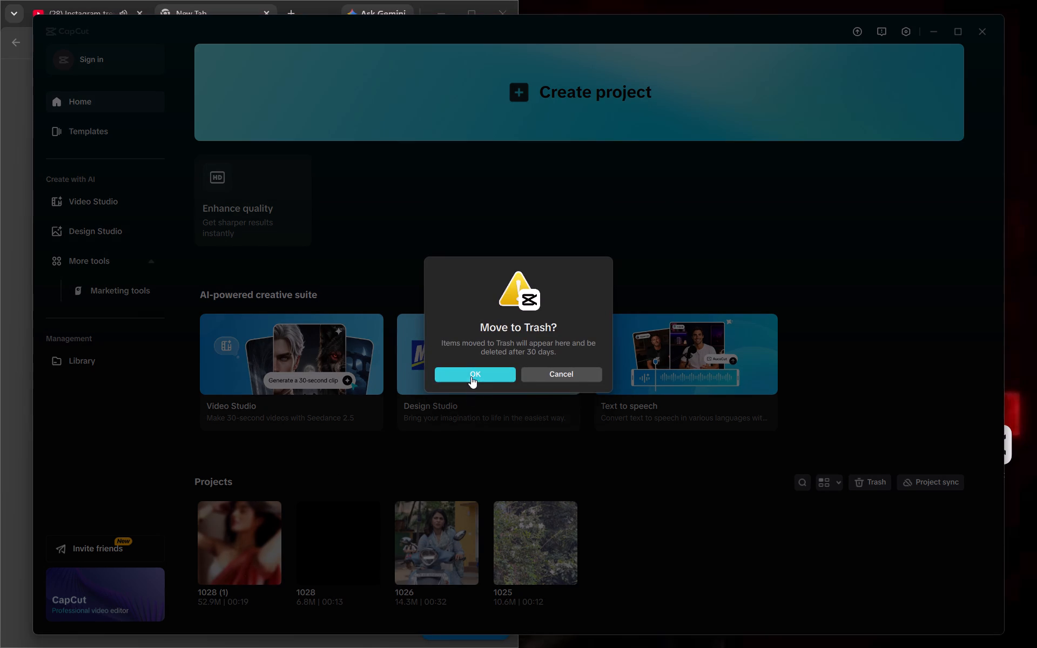
# Create a new, empty video project.
pyautogui.click(490, 124)
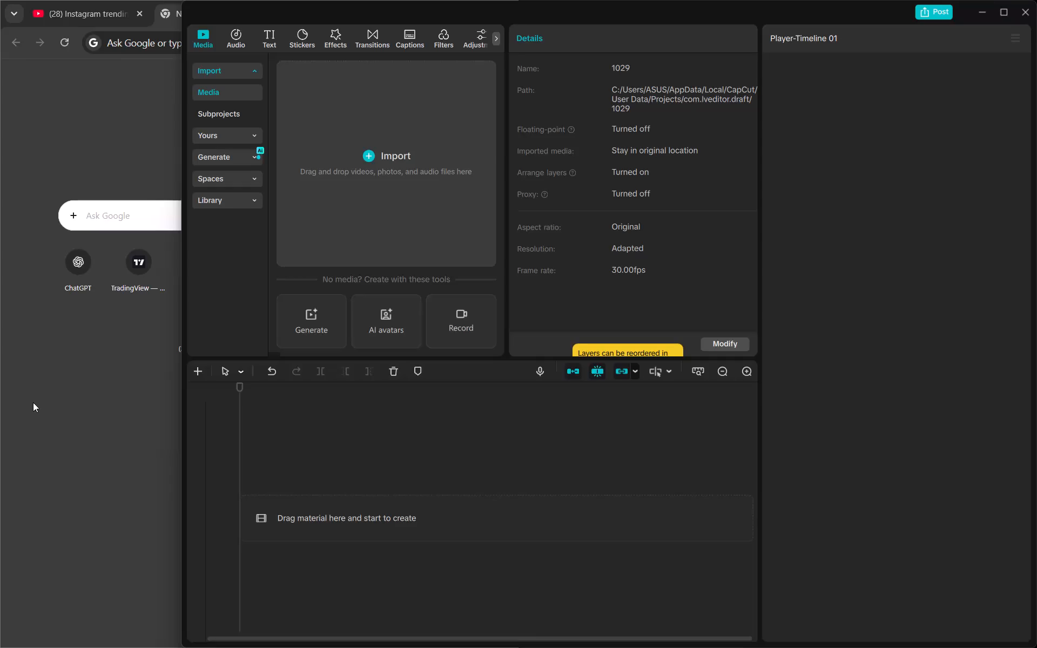
# Switch to the Water Drop Effect tutorial in Chrome, collapse the ad details and expand the video description to read it.
pyautogui.click(33, 402)
pyautogui.moveTo(33, 402); pyautogui.dragTo(109, 7)
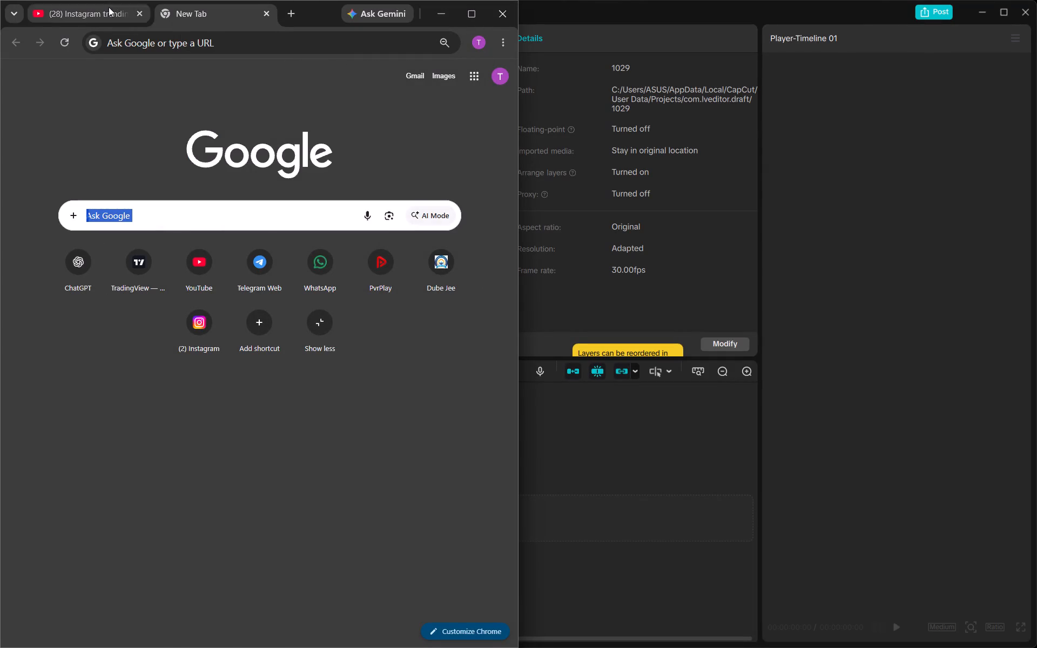
pyautogui.click(109, 7)
pyautogui.scroll(-1, 198, 293)
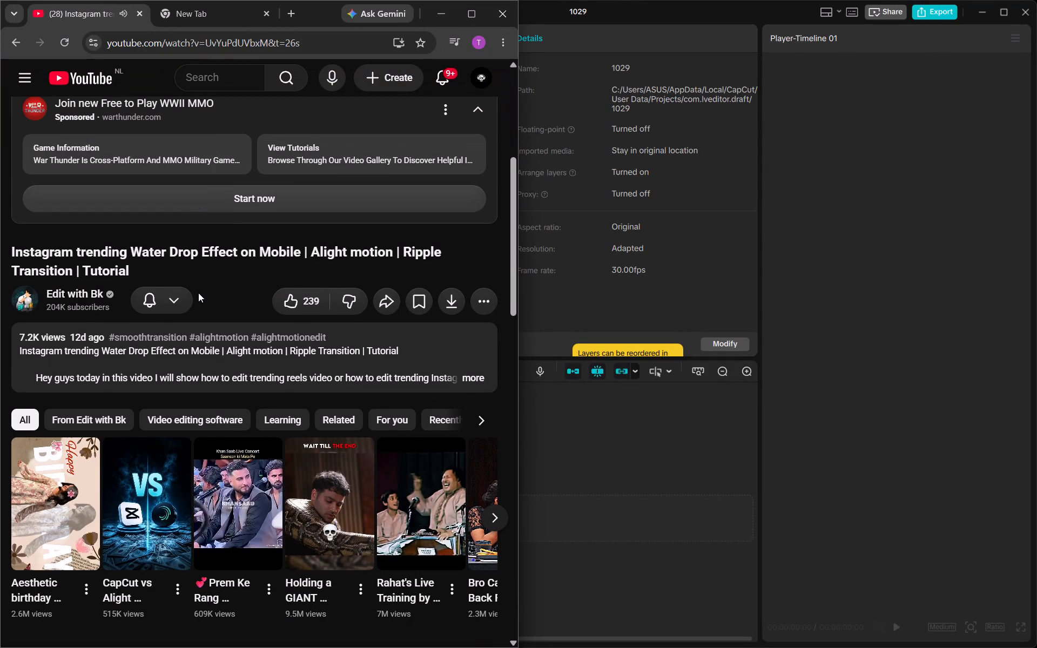
pyautogui.scroll(-1, 198, 293)
pyautogui.scroll(-2, 250, 522)
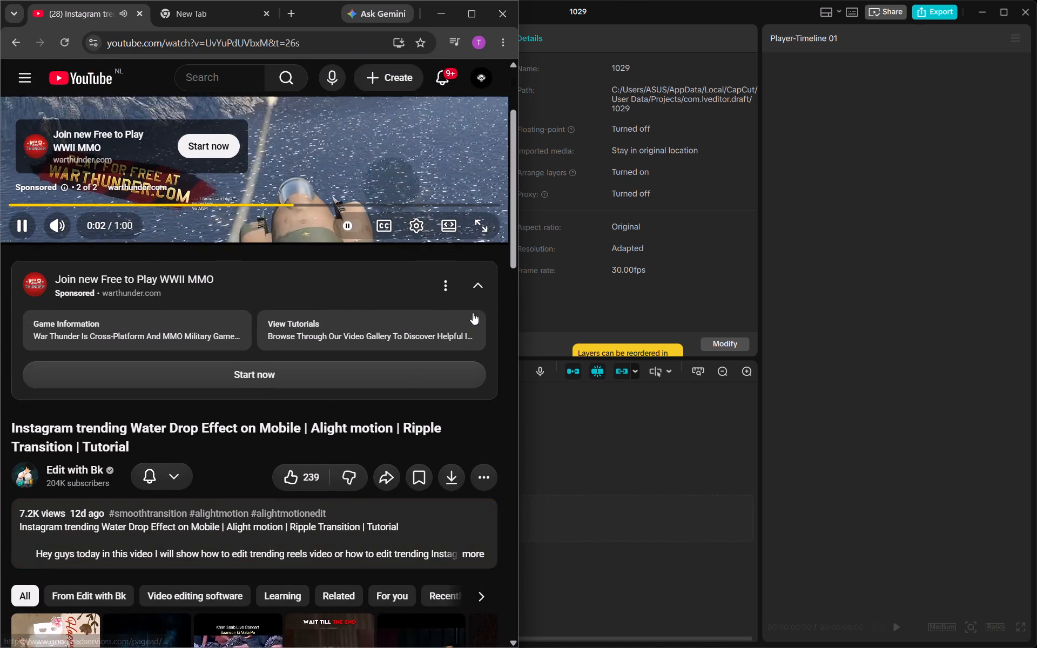
pyautogui.click(480, 288)
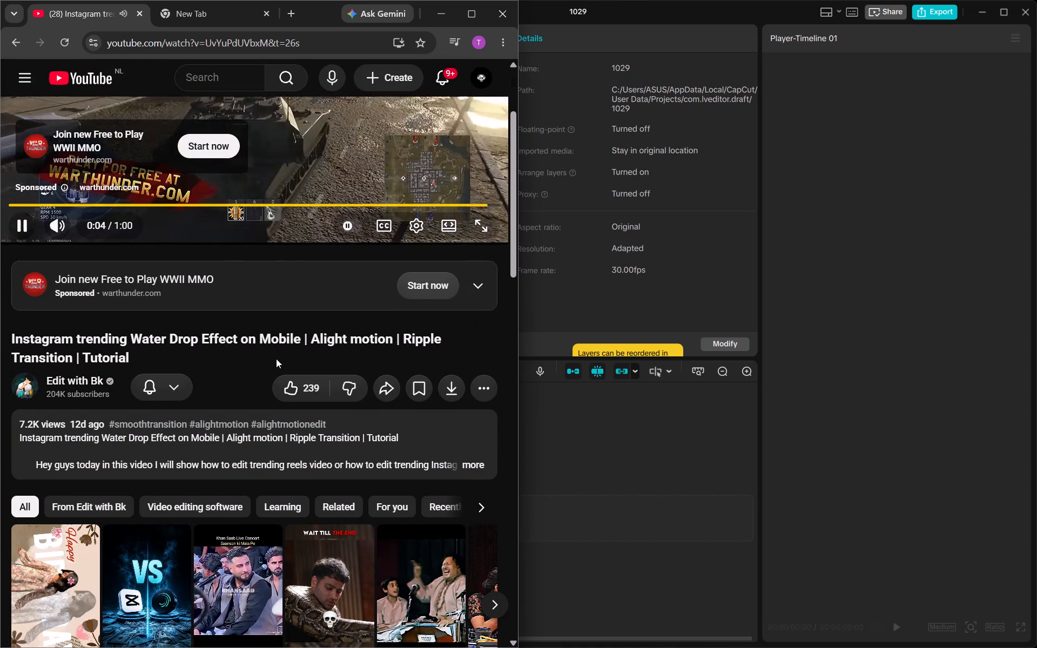
pyautogui.click(471, 470)
pyautogui.scroll(-4, 216, 503)
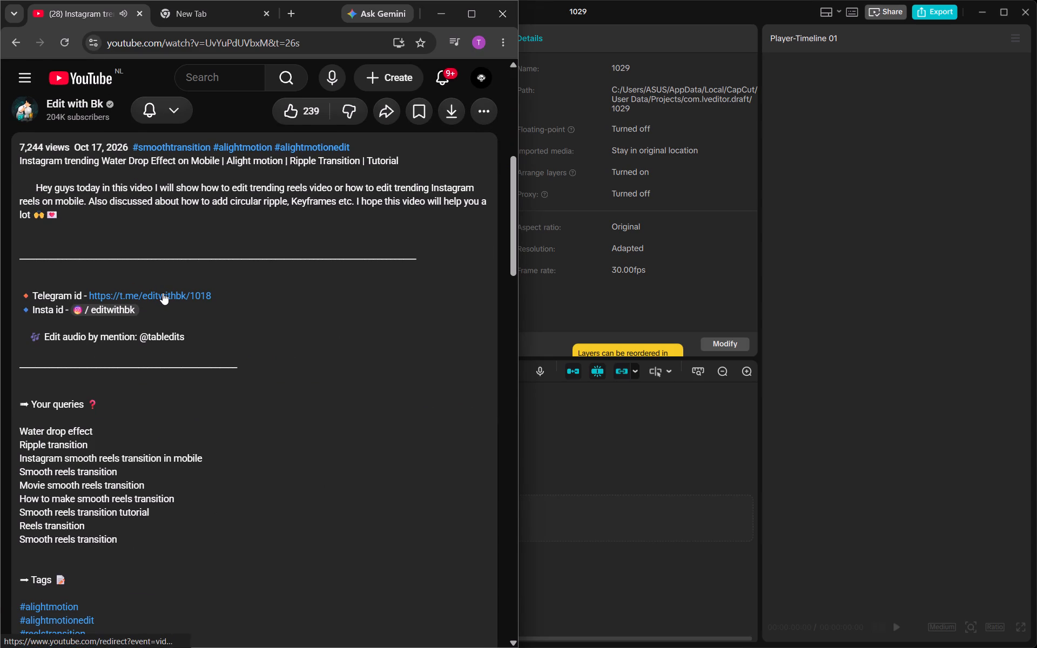
pyautogui.scroll(5, 163, 293)
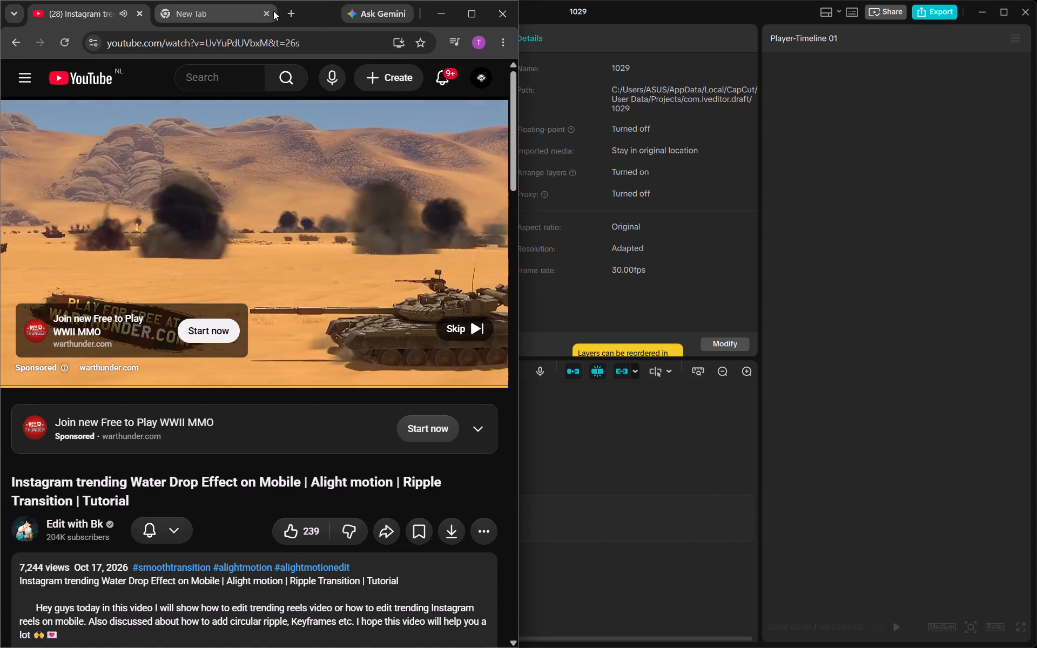
# Close the blank new browser tab.
pyautogui.click(268, 13)
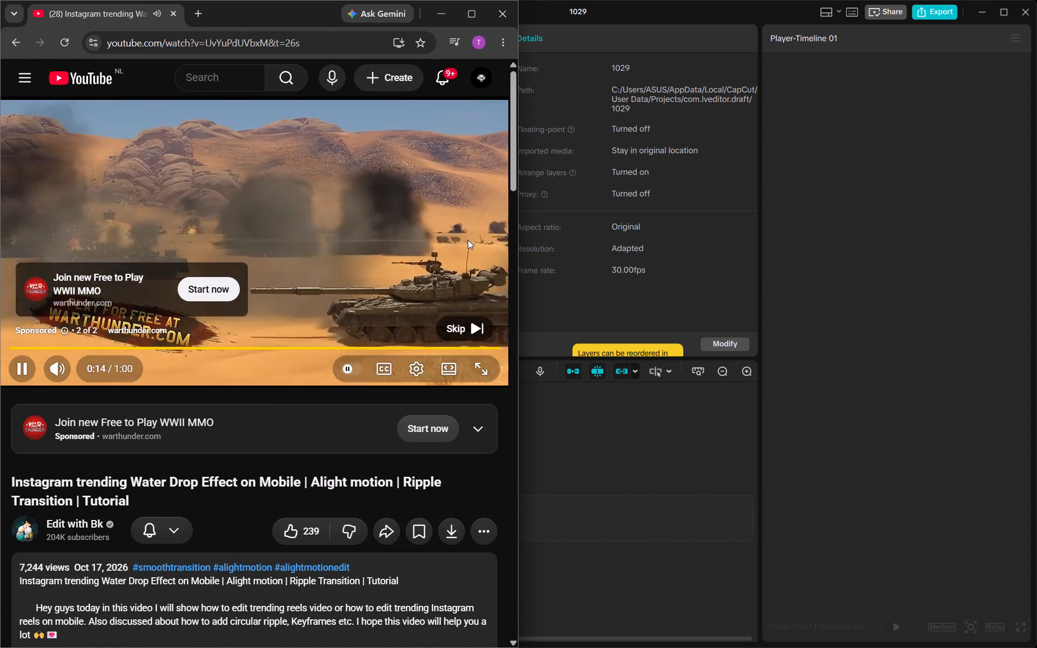
# Skip the ad and replay the tutorial's opening from the start to study the ripple effect example.
pyautogui.click(472, 323)
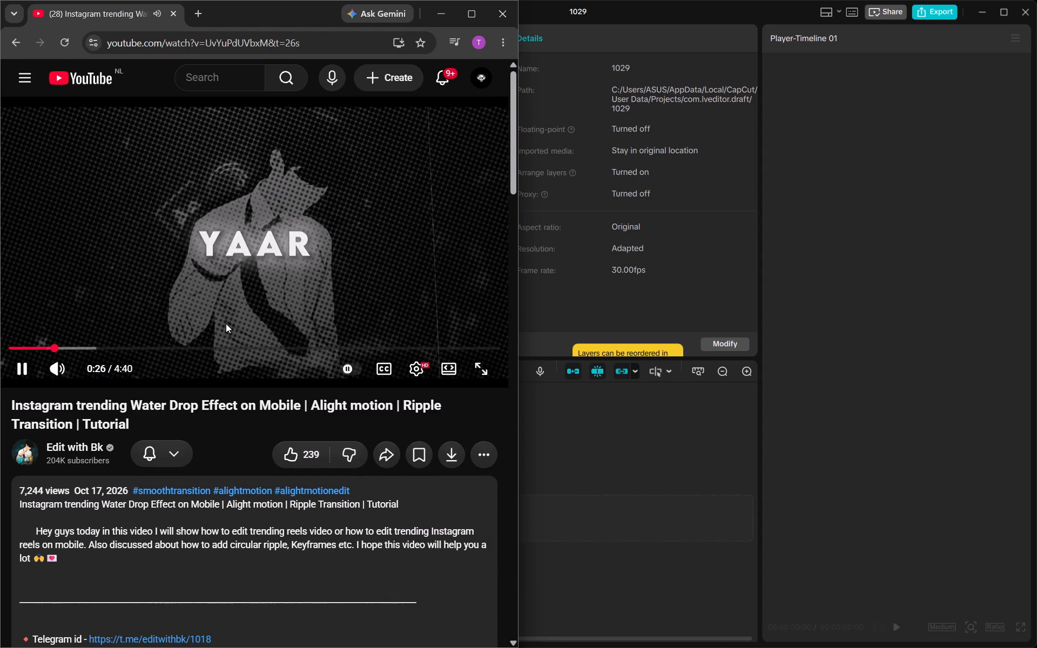
pyautogui.scroll(-2, 226, 323)
pyautogui.scroll(2, 226, 323)
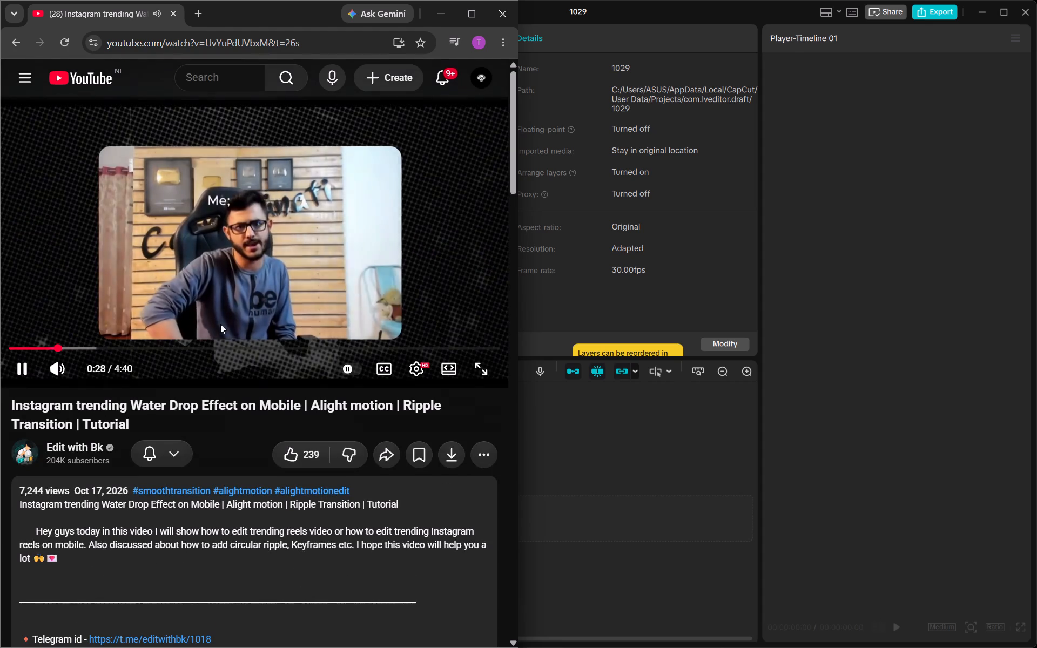
pyautogui.click(10, 348)
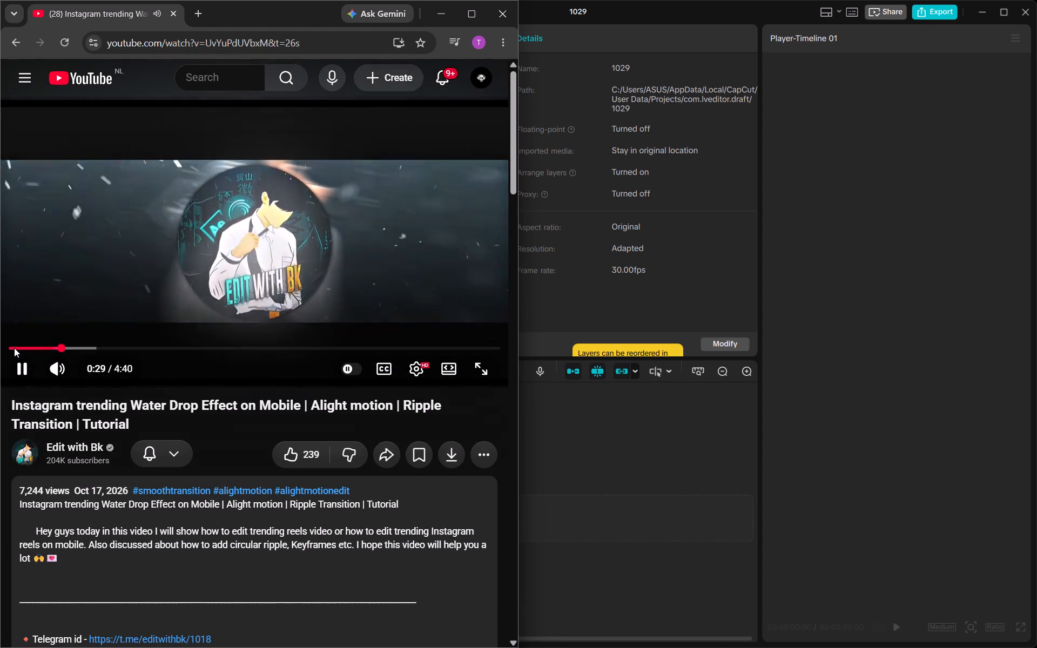
pyautogui.click(20, 347)
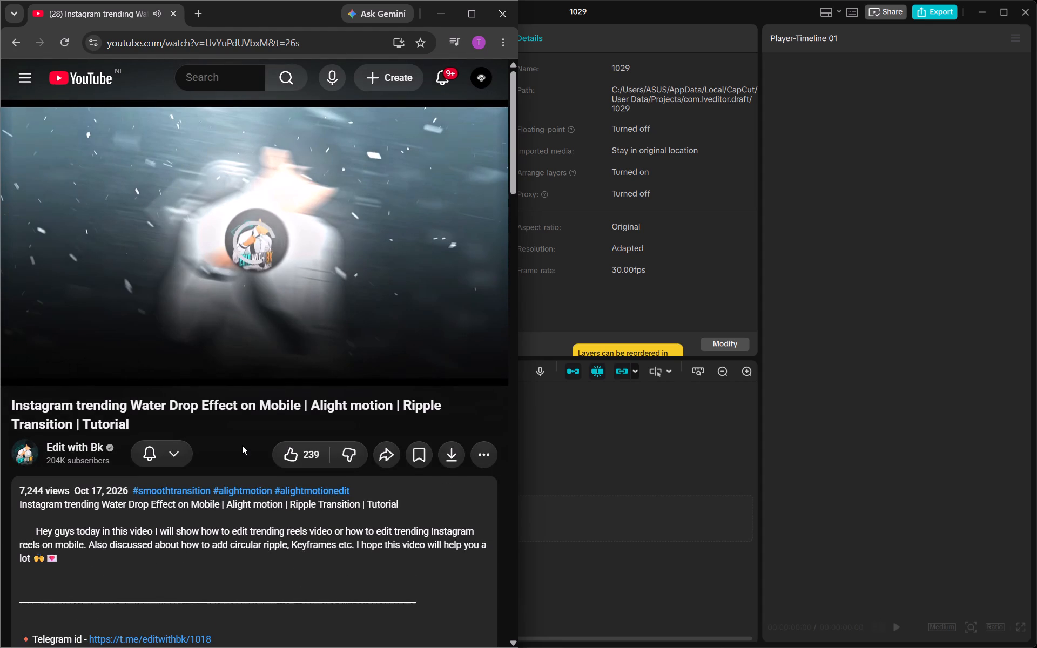
pyautogui.scroll(1, 242, 445)
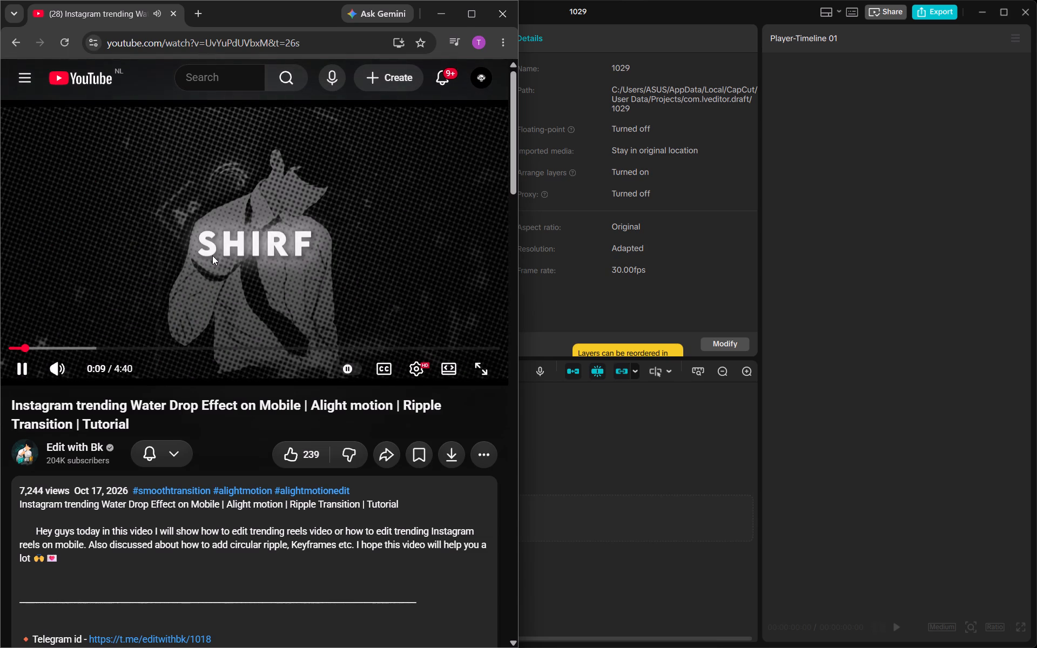
pyautogui.press('Left')
pyautogui.press('Left')
pyautogui.press('Left')
pyautogui.press('Left')
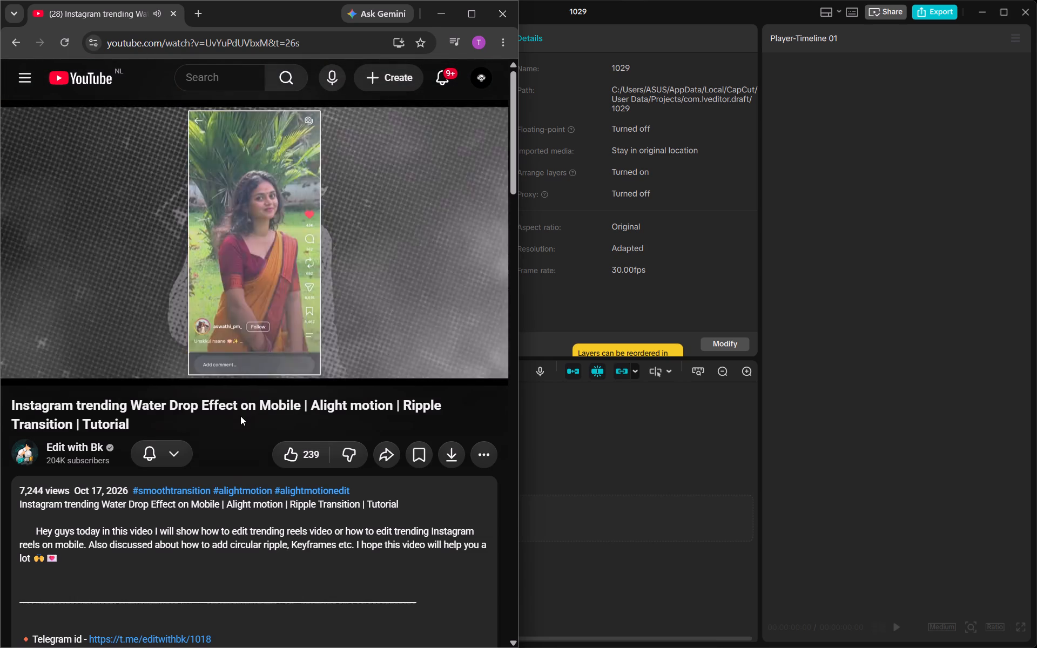
pyautogui.scroll(-2, 240, 416)
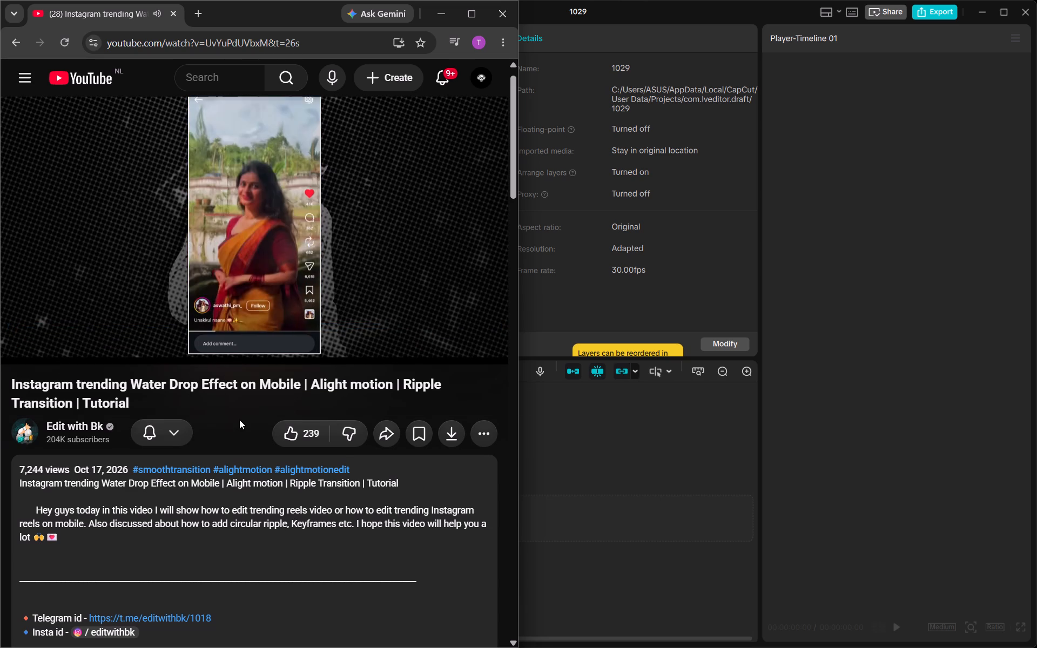
pyautogui.scroll(1, 239, 420)
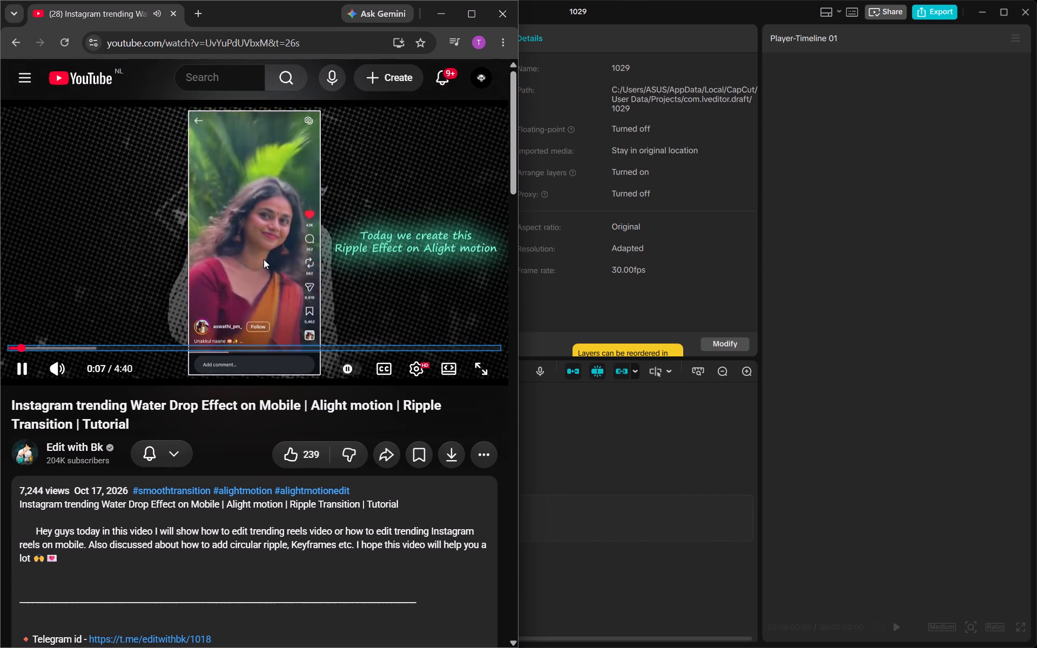
pyautogui.click(264, 259)
# Look through the tutorial's description for the Telegram link and the edit audio credit.
pyautogui.scroll(-5, 264, 259)
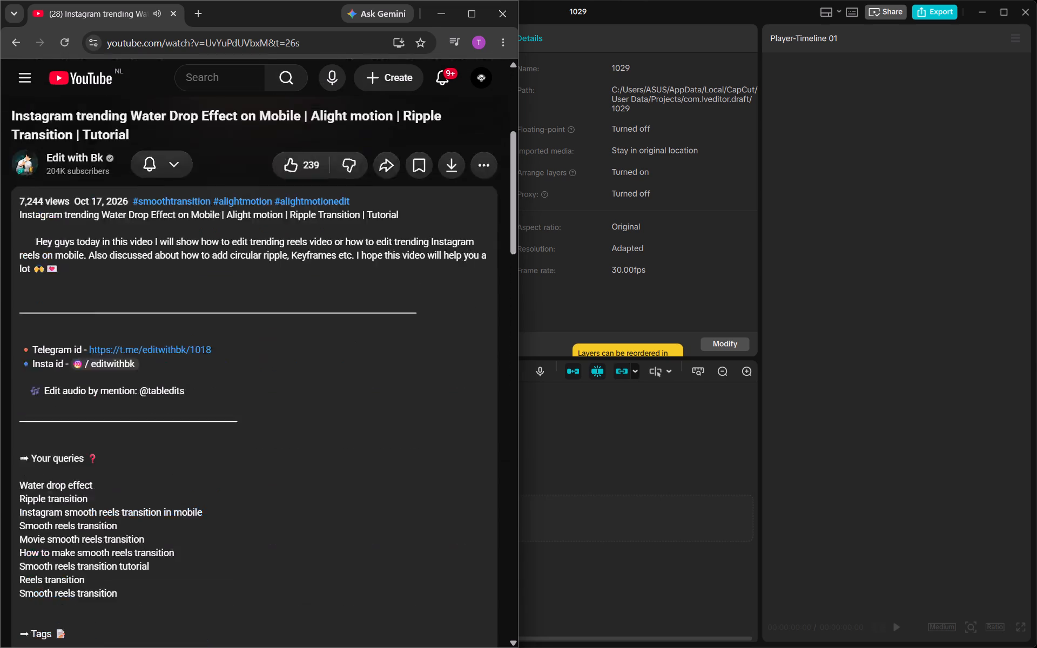
pyautogui.scroll(-3, 141, 418)
pyautogui.scroll(3, 141, 418)
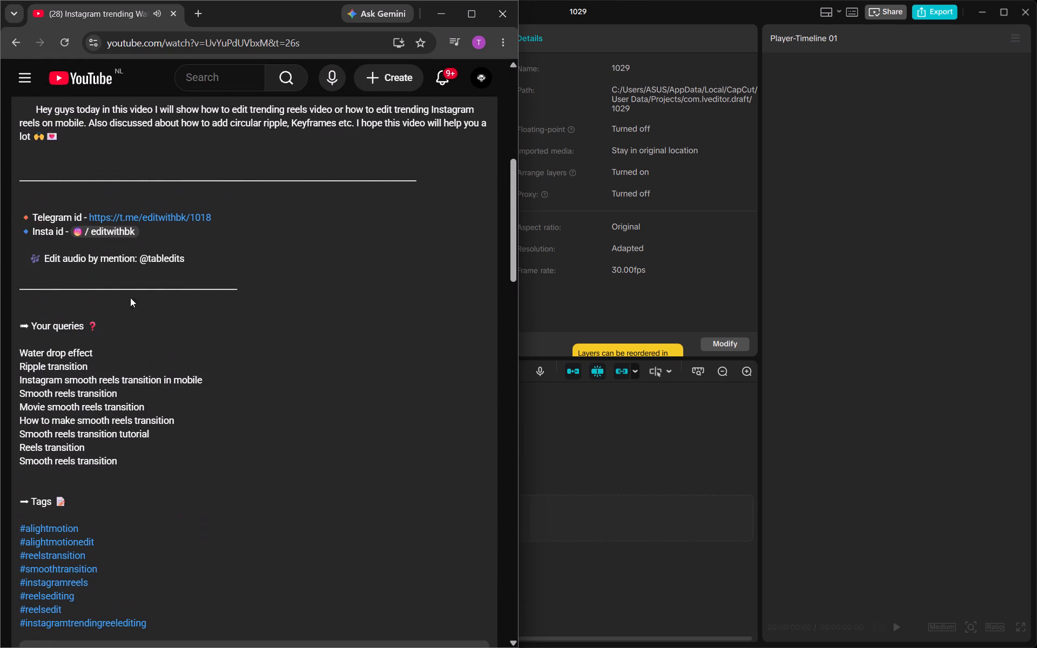